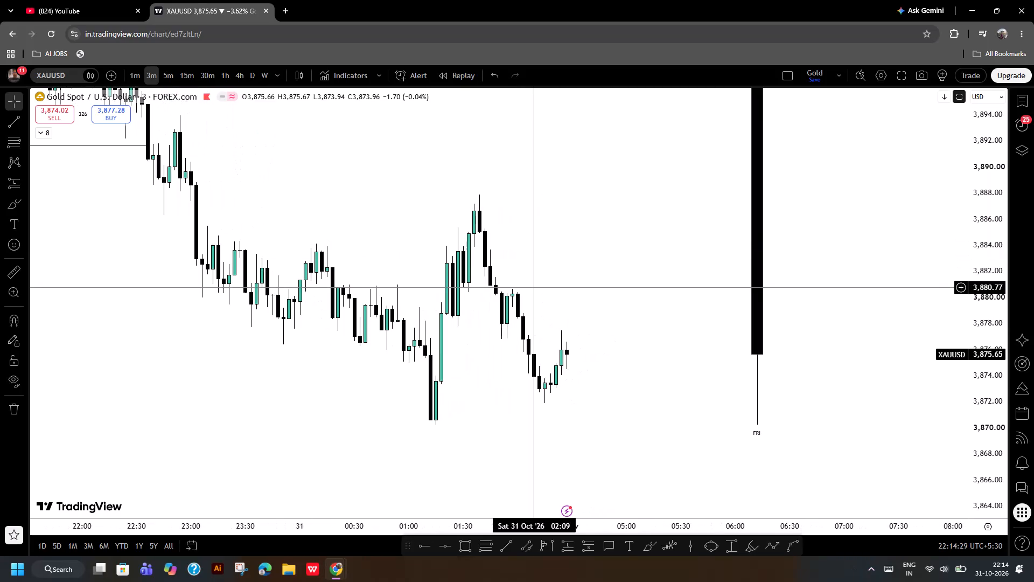
Switch the XAUUSD chart from the 3-minute to the daily timeframe.
left_click_drag(559, 316, 569, 375)
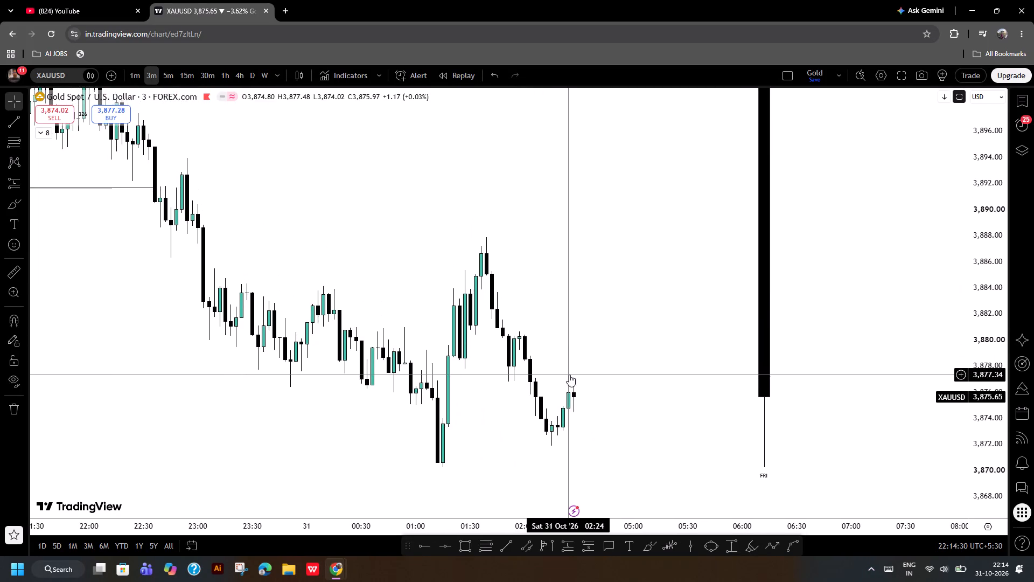
scroll(569, 375, "down", 1)
left_click_drag(714, 230, 748, 365)
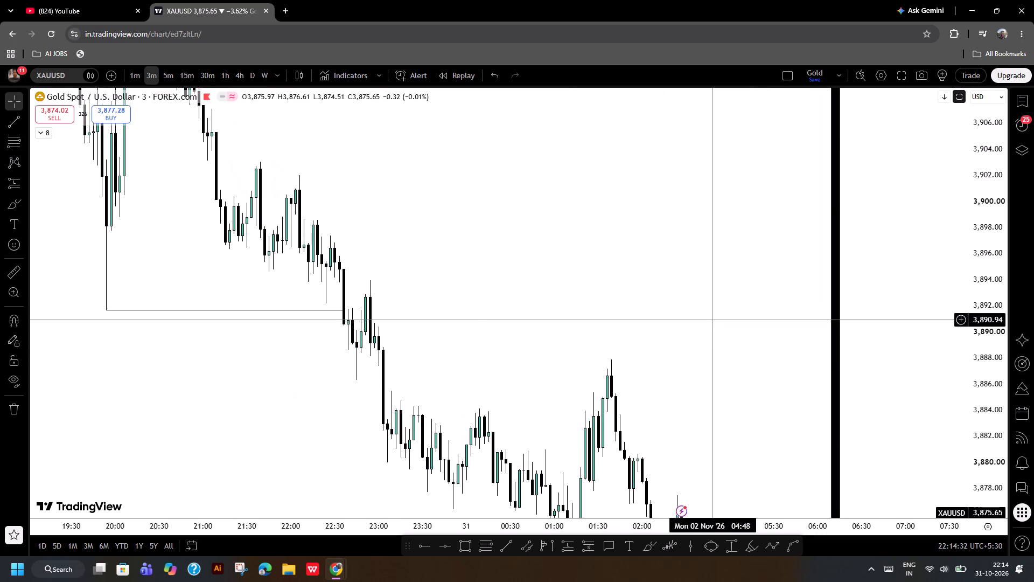
left_click_drag(562, 137, 671, 233)
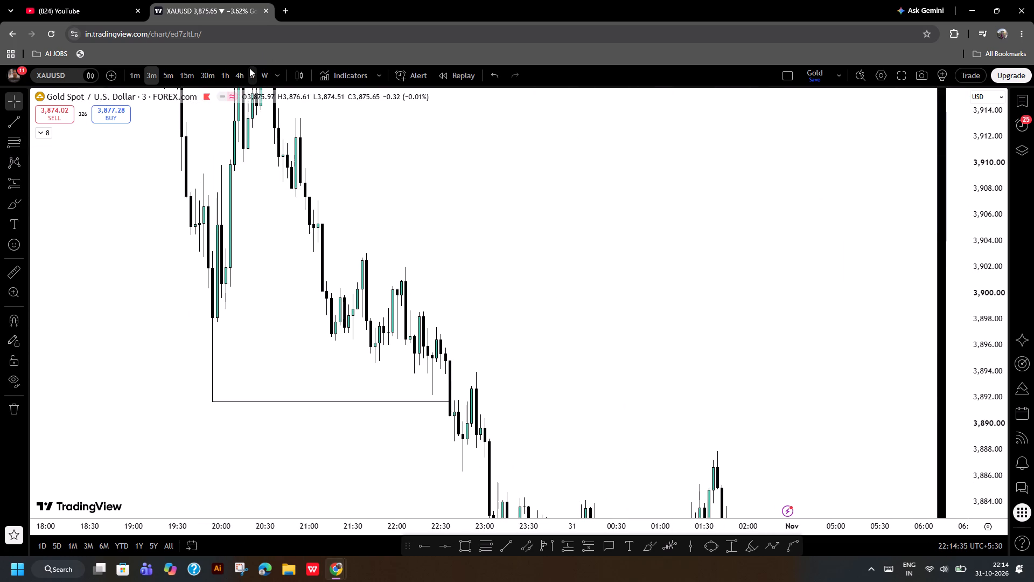
left_click(249, 68)
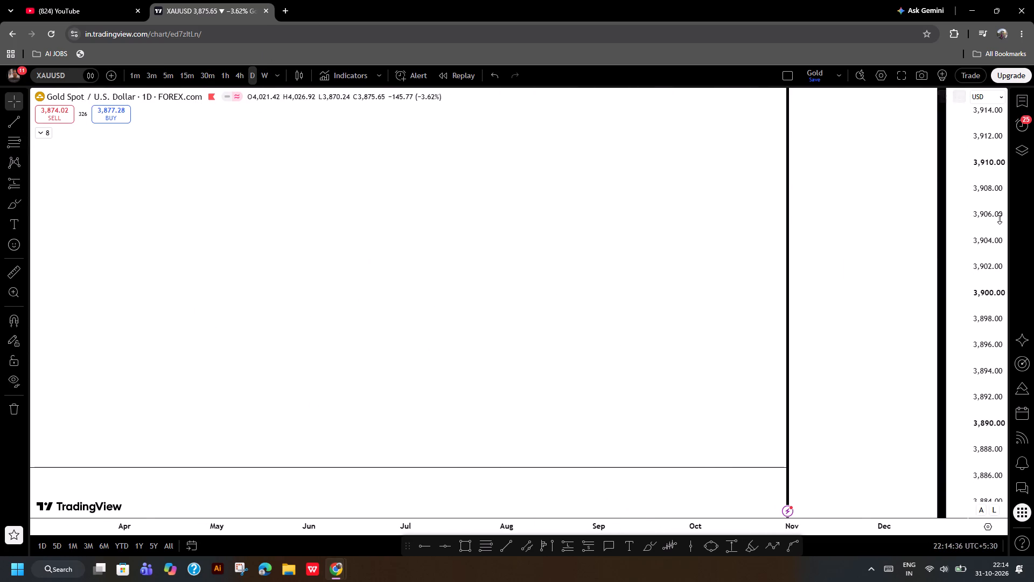
Remove all five drawings from the XAUUSD daily chart, leaving the indicators in place.
left_click_drag(1000, 218, 826, 576)
right_click(684, 301)
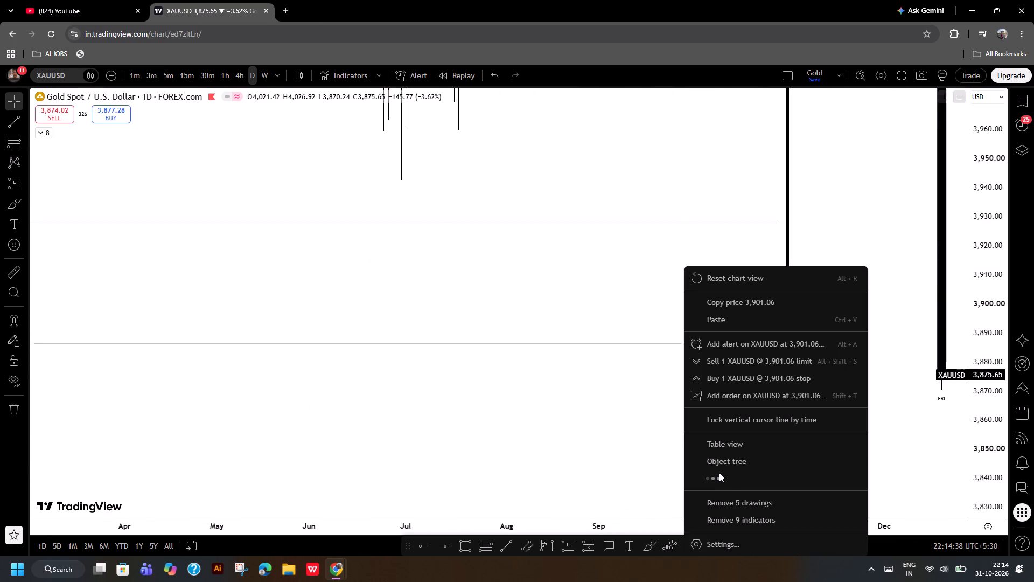
left_click(744, 501)
Examine the XAUUSD daily candles from August to the end of October beside the projected Tuesday-to-Friday candles.
left_click_drag(451, 344, 463, 494)
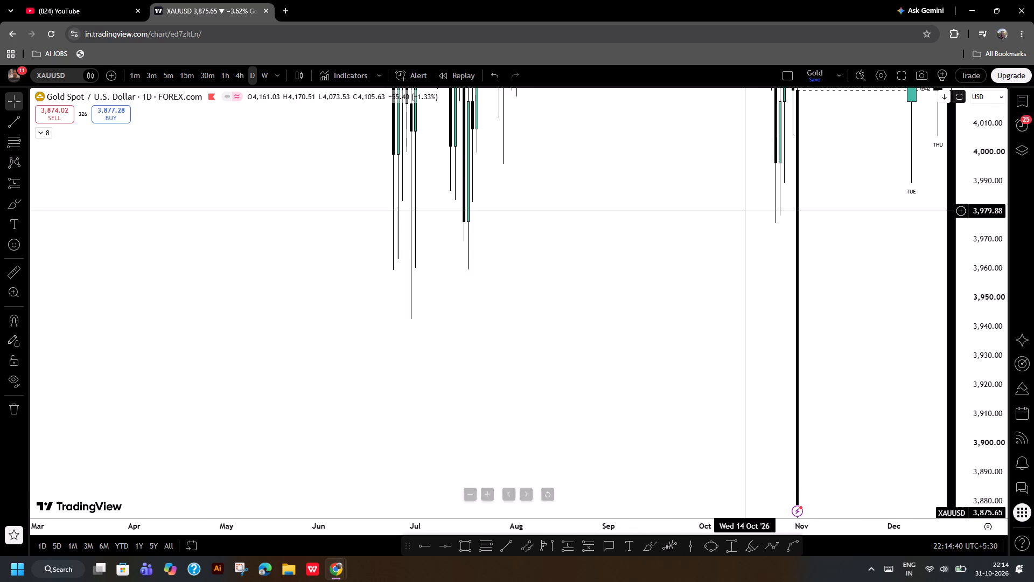
left_click_drag(745, 211, 552, 321)
left_click_drag(992, 186, 981, 287)
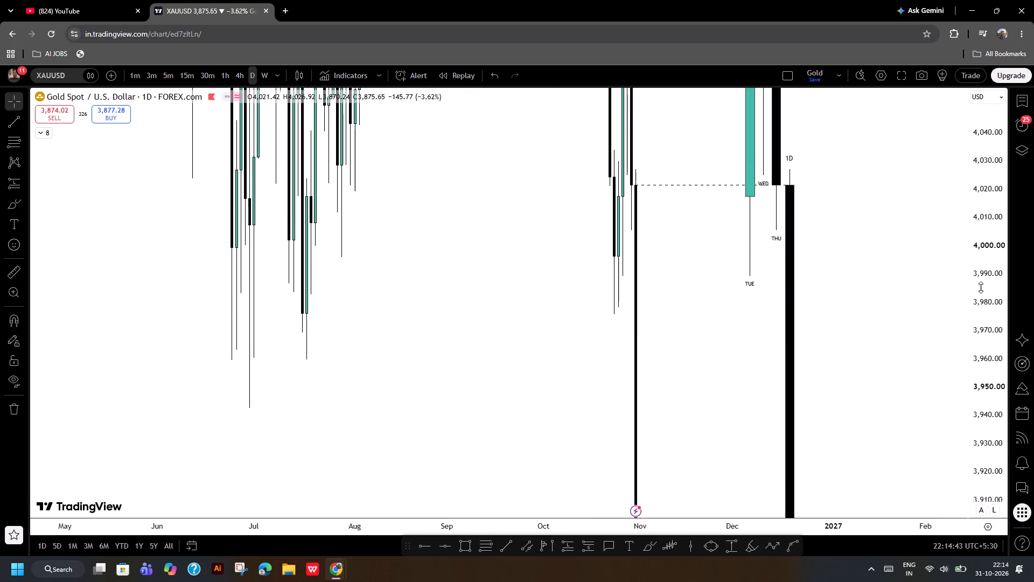
left_click_drag(981, 287, 872, 547)
scroll(855, 350, "up", 3)
left_click_drag(630, 312, 682, 375)
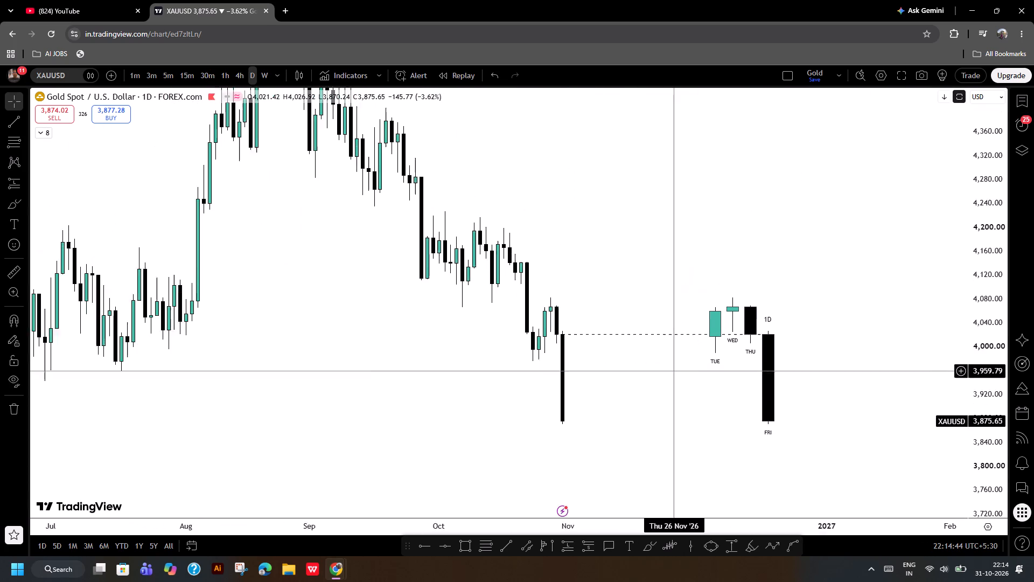
left_click_drag(682, 375, 684, 376)
scroll(684, 376, "up", 1)
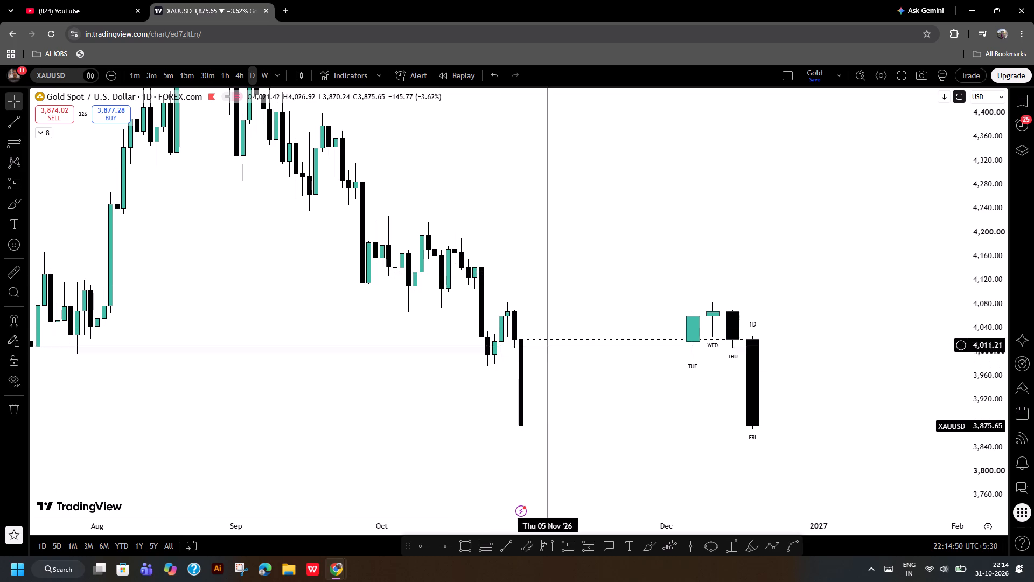
left_click_drag(590, 288, 558, 251)
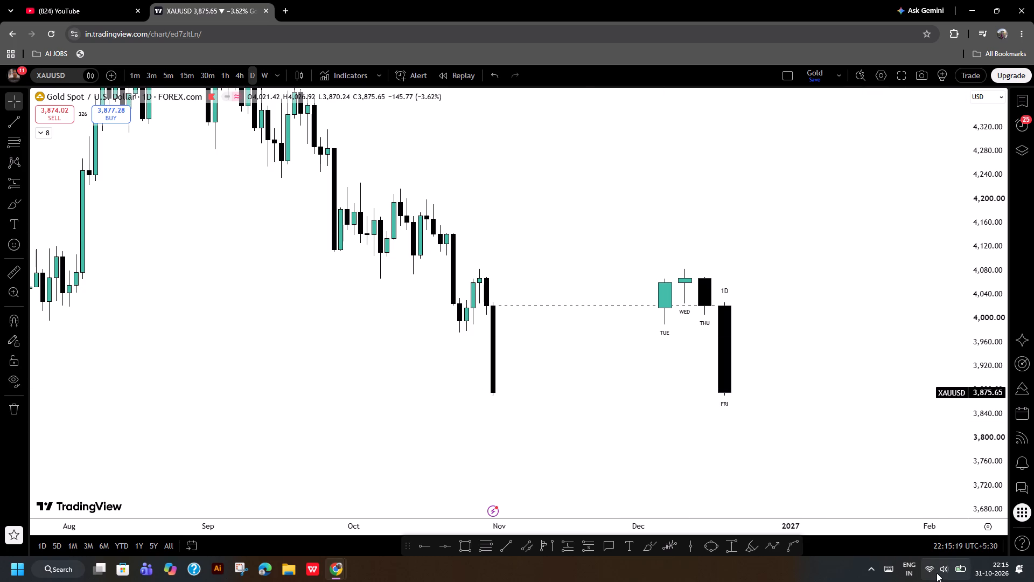
left_click(880, 442)
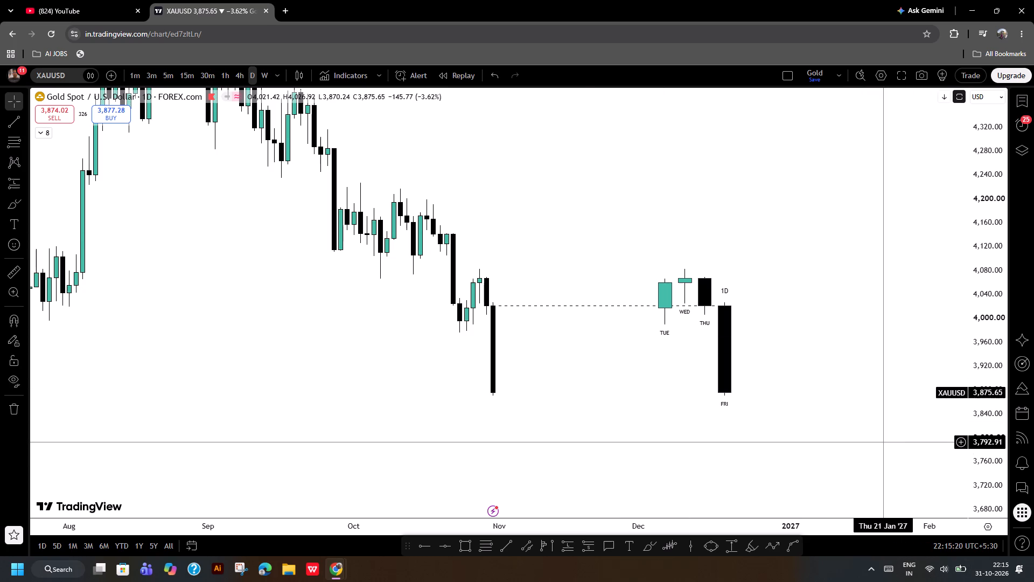
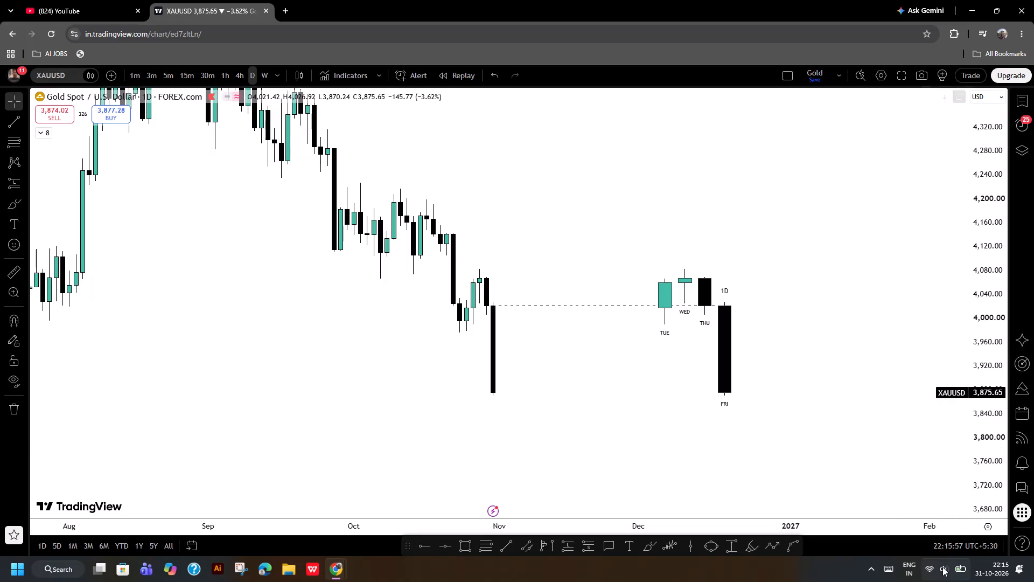
Check which sound output device is selected in the Windows sound settings, leave it as is, and return to the chart.
left_click(942, 567)
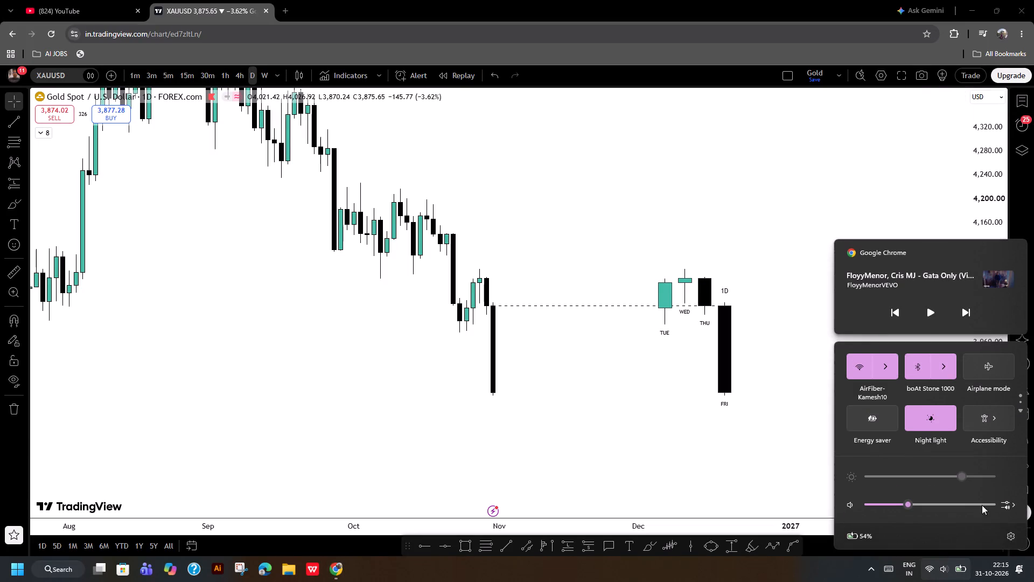
left_click(1015, 505)
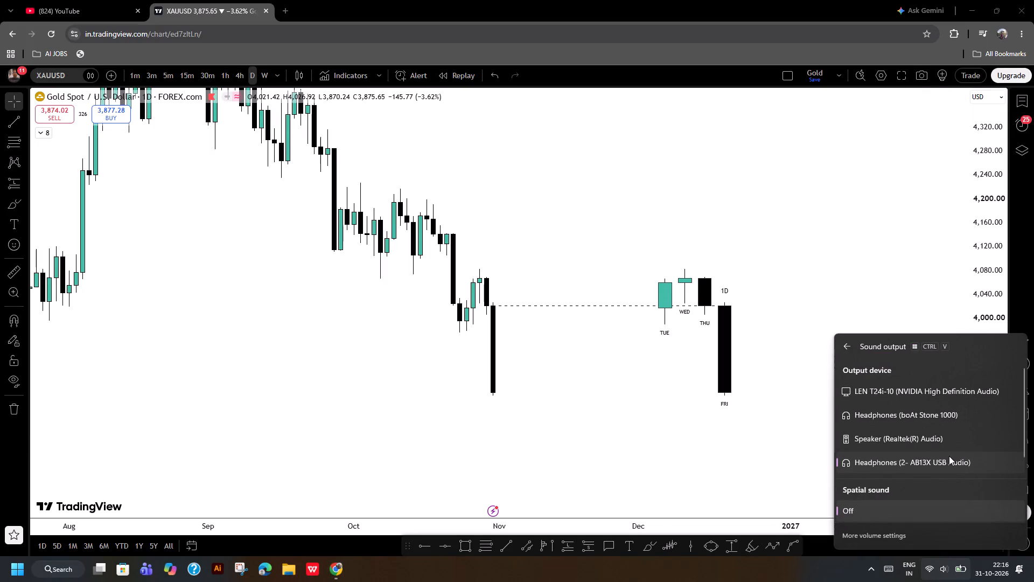
left_click(699, 393)
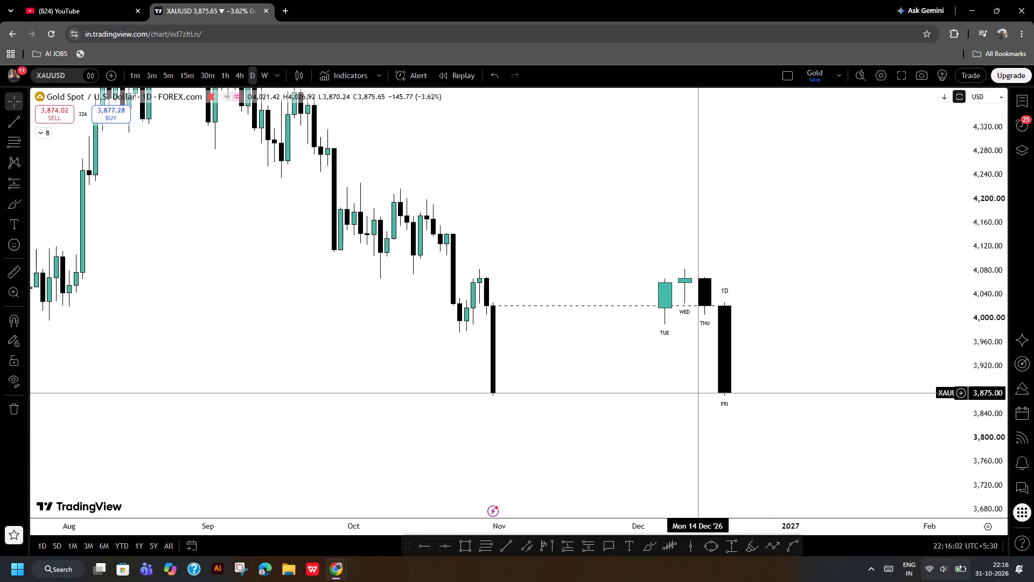
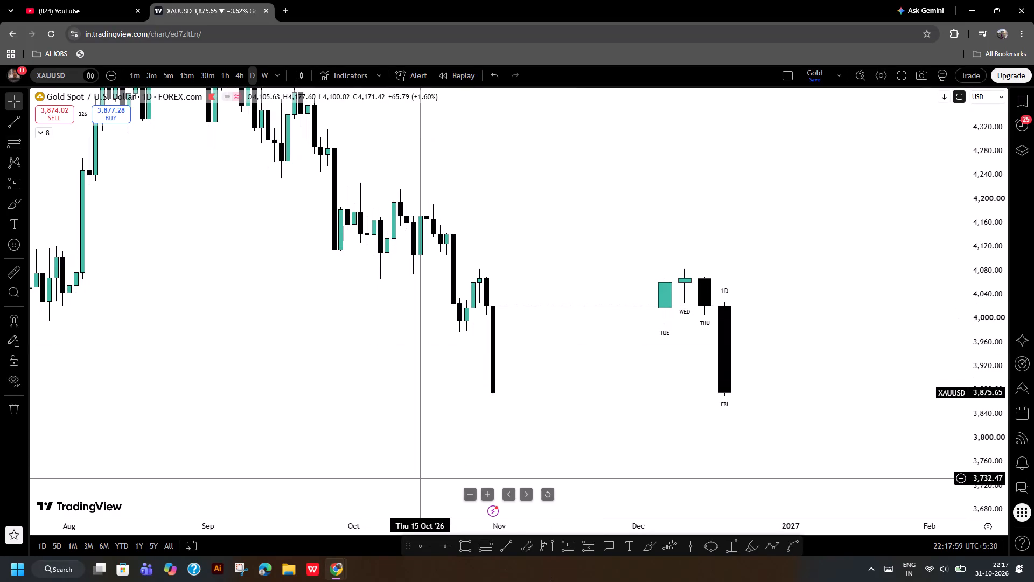
Switch to YouTube, browse the Music recommendations and play the recently played song "Banjaare – Barsaat (Official Music Video)".
left_click(142, 0)
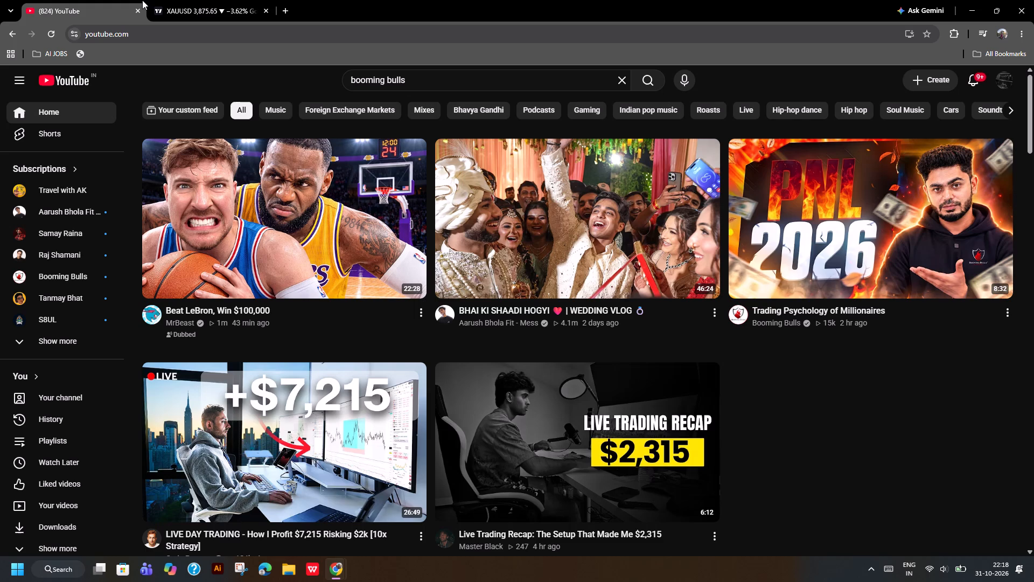
left_click(266, 115)
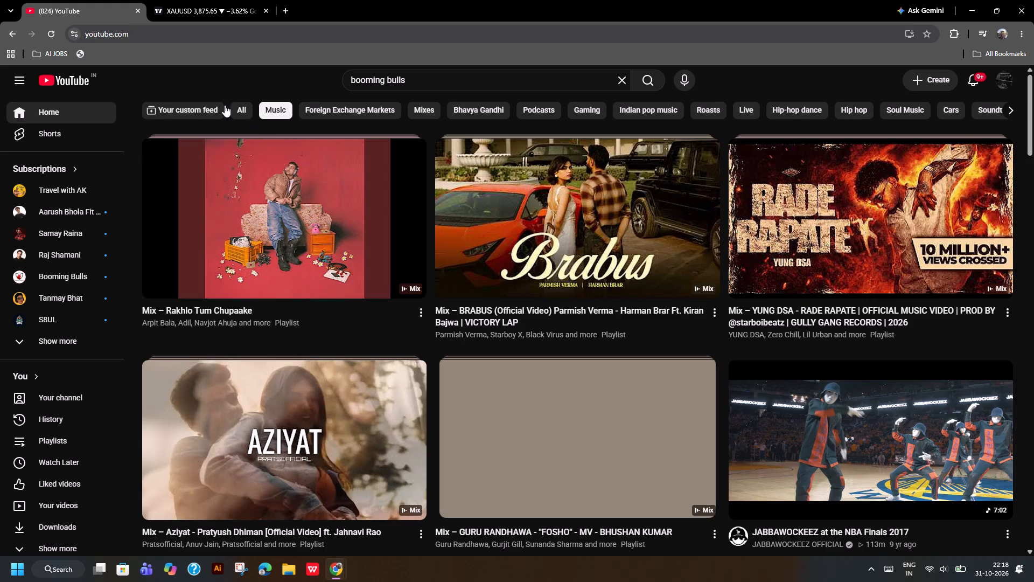
left_click(235, 110)
scroll(295, 237, "down", 1)
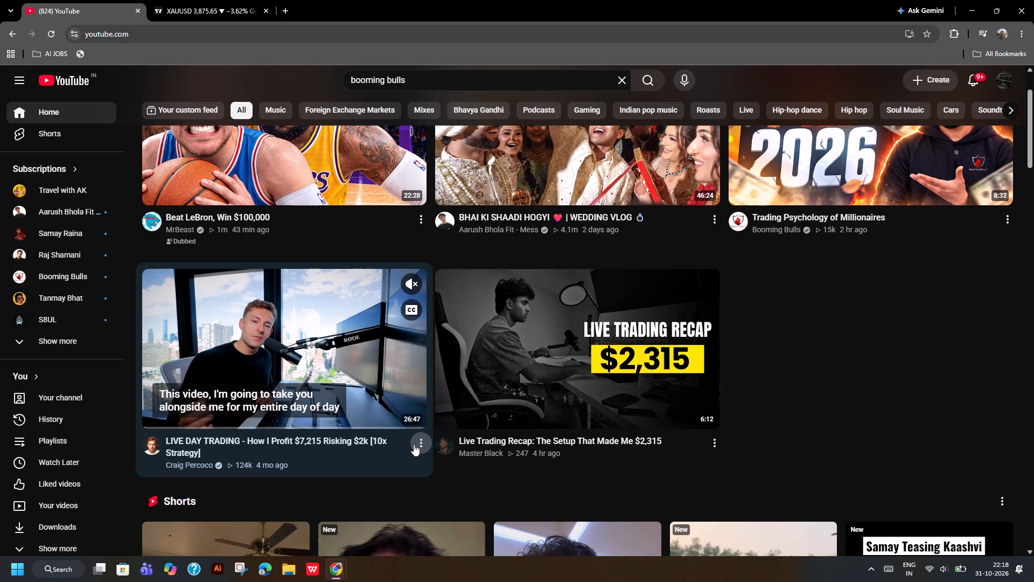
left_click(414, 444)
left_click(501, 291)
scroll(349, 206, "up", 3)
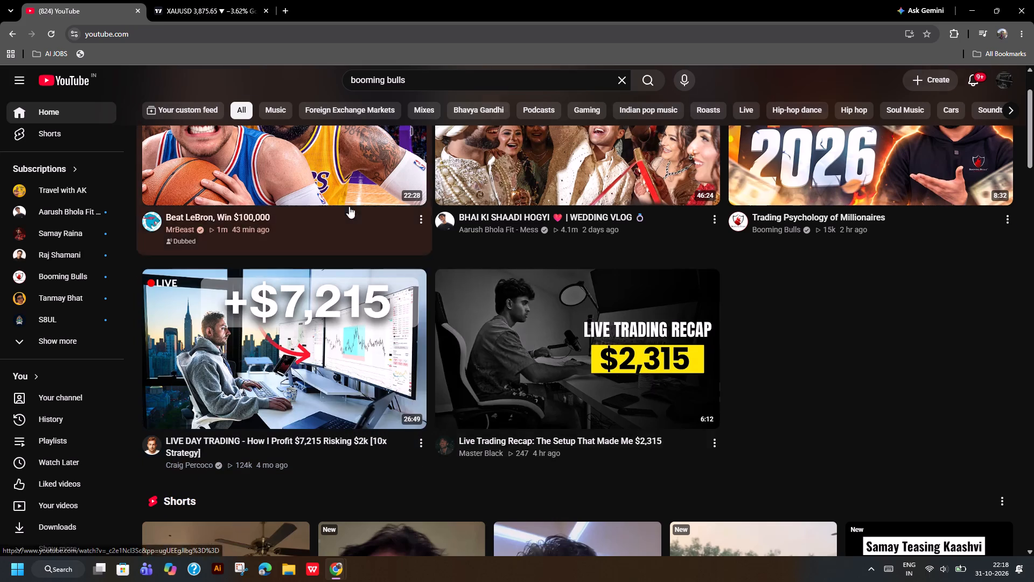
scroll(349, 206, "up", 4)
left_click(270, 107)
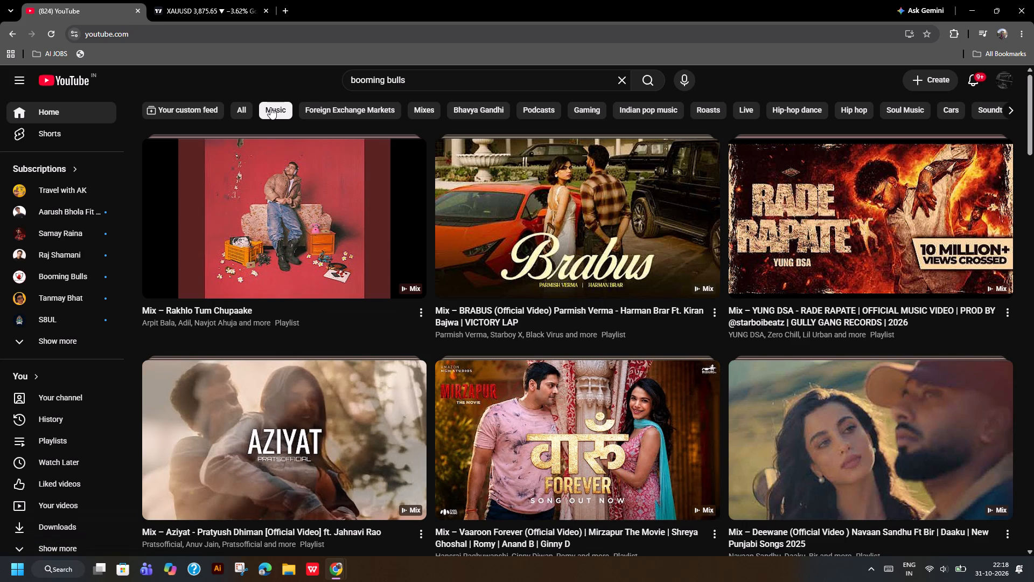
left_click(270, 107)
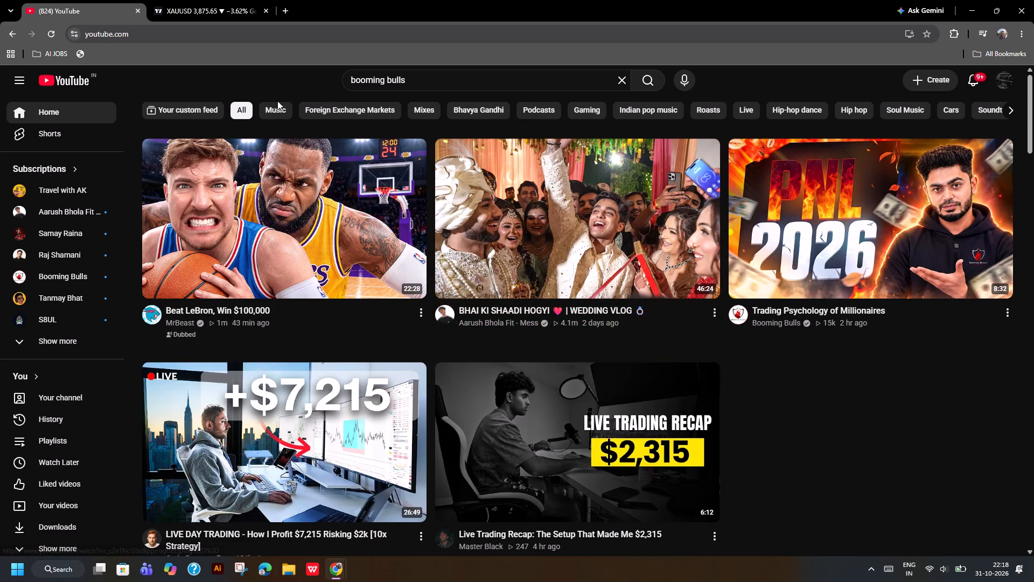
left_click(281, 114)
scroll(281, 114, "down", 1)
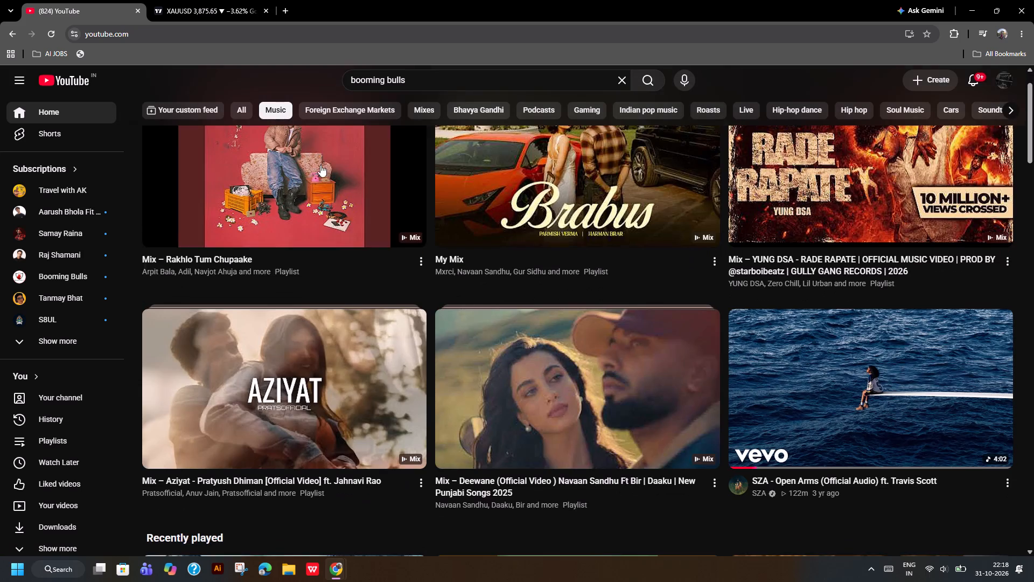
scroll(343, 231, "down", 2)
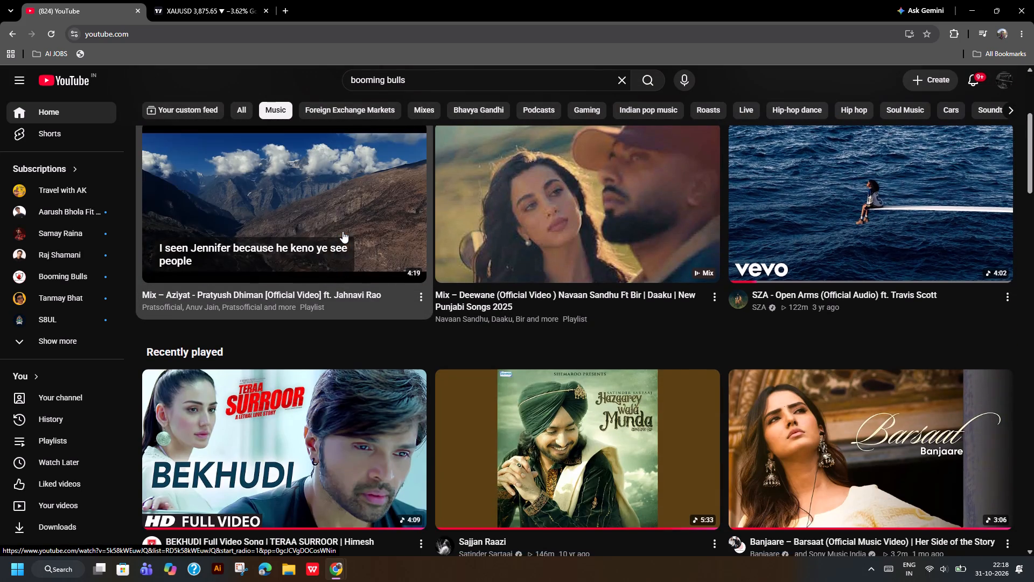
scroll(455, 292, "down", 1)
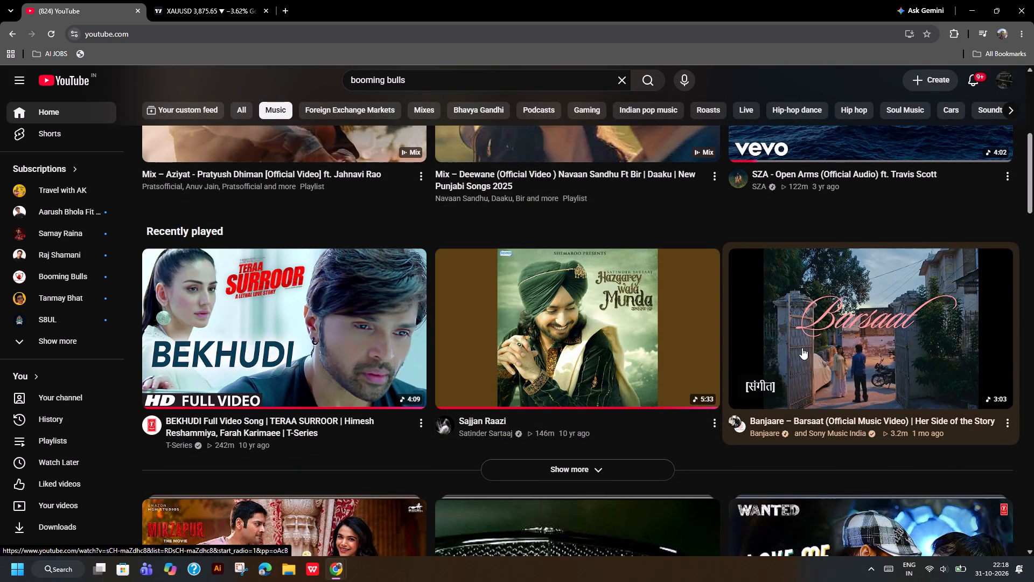
left_click(802, 348)
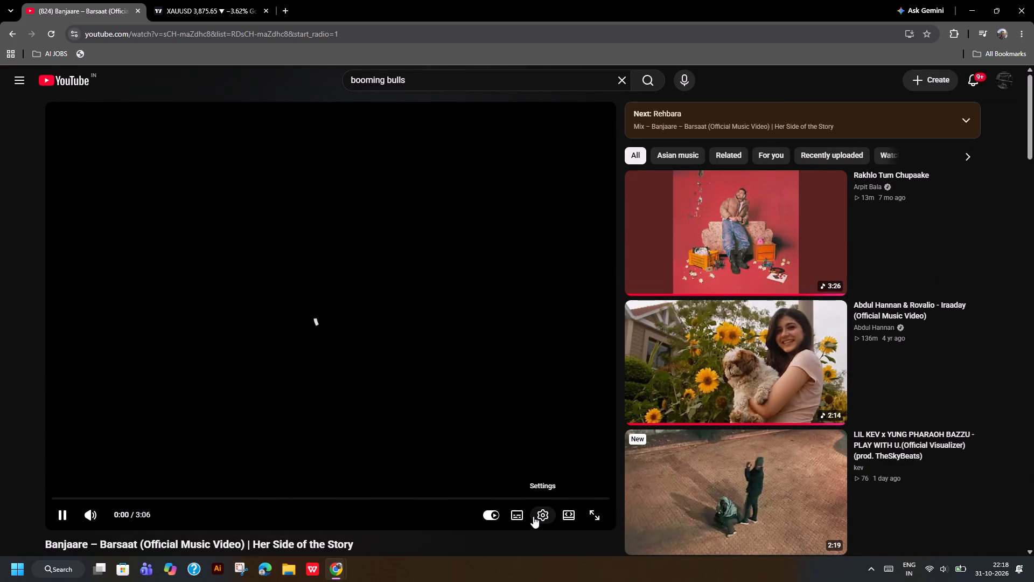
Set the music video's playback quality to 144p.
left_click(533, 516)
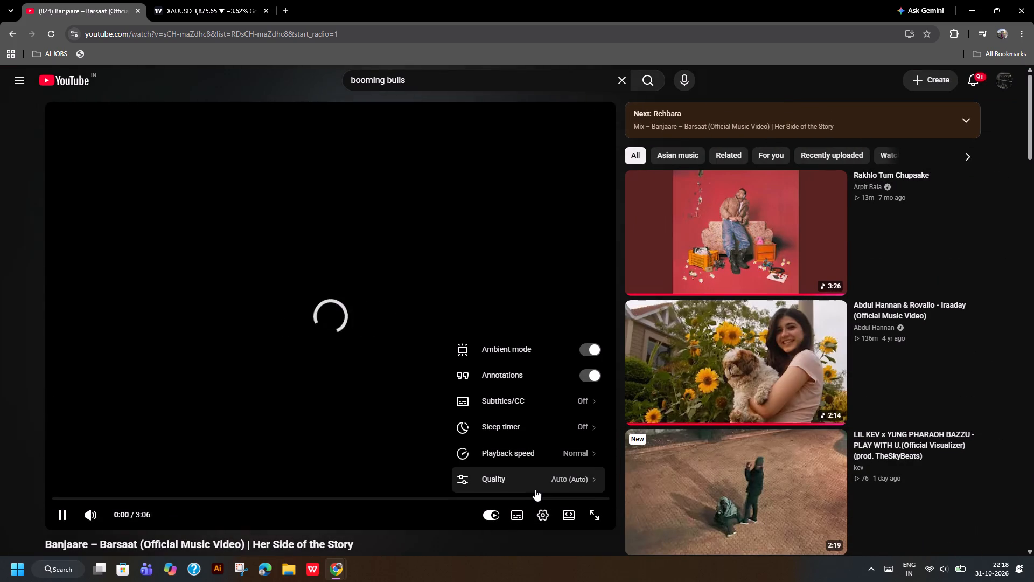
left_click(535, 489)
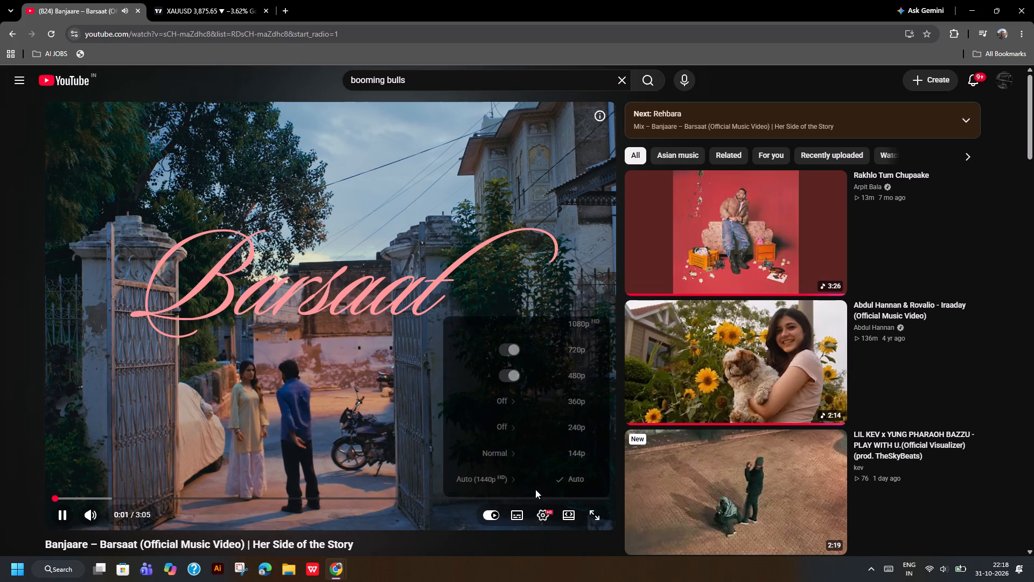
scroll(550, 494, "down", 1)
scroll(550, 494, "up", 1)
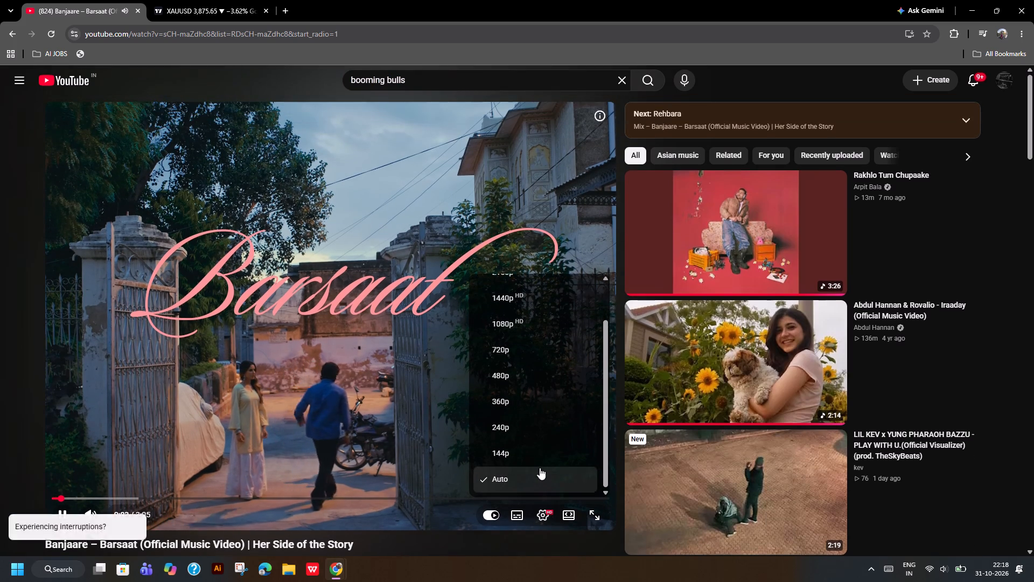
left_click(539, 454)
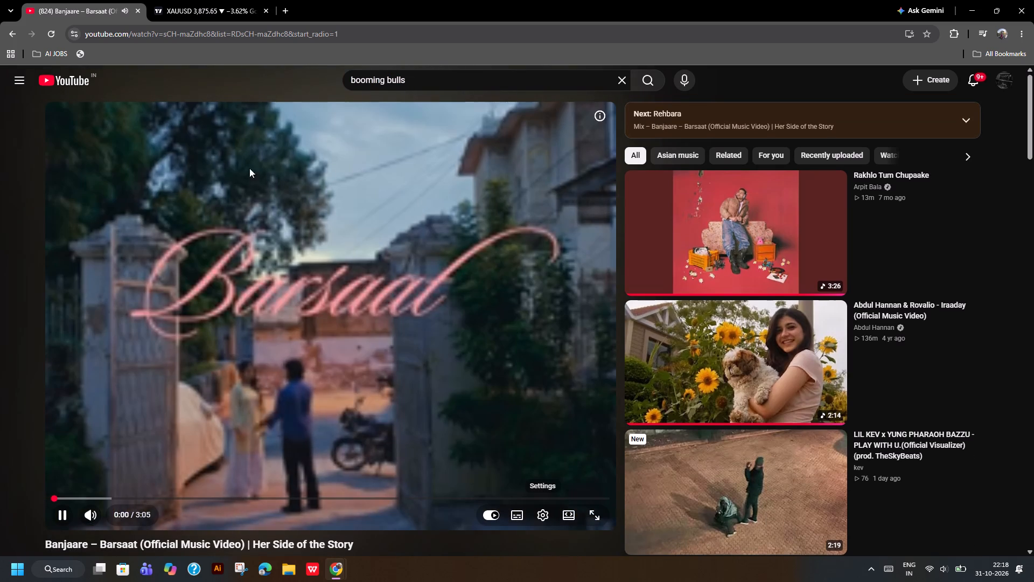
Return to the XAUUSD daily chart and show the browser in full screen.
double_click(319, 0)
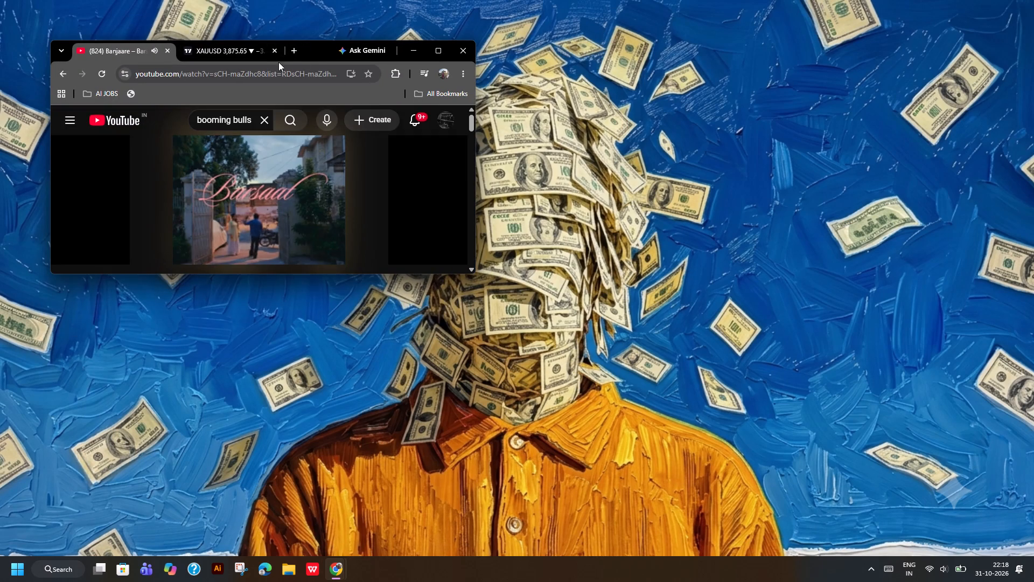
double_click(306, 59)
left_click(248, 0)
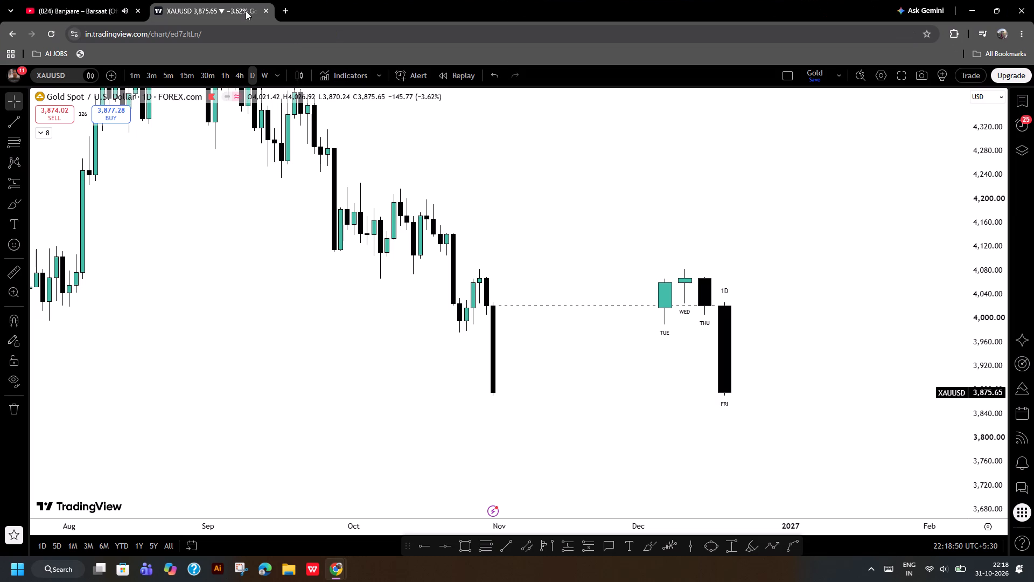
left_click_drag(173, 228, 222, 280)
scroll(222, 280, "up", 3)
left_click_drag(259, 272, 509, 284)
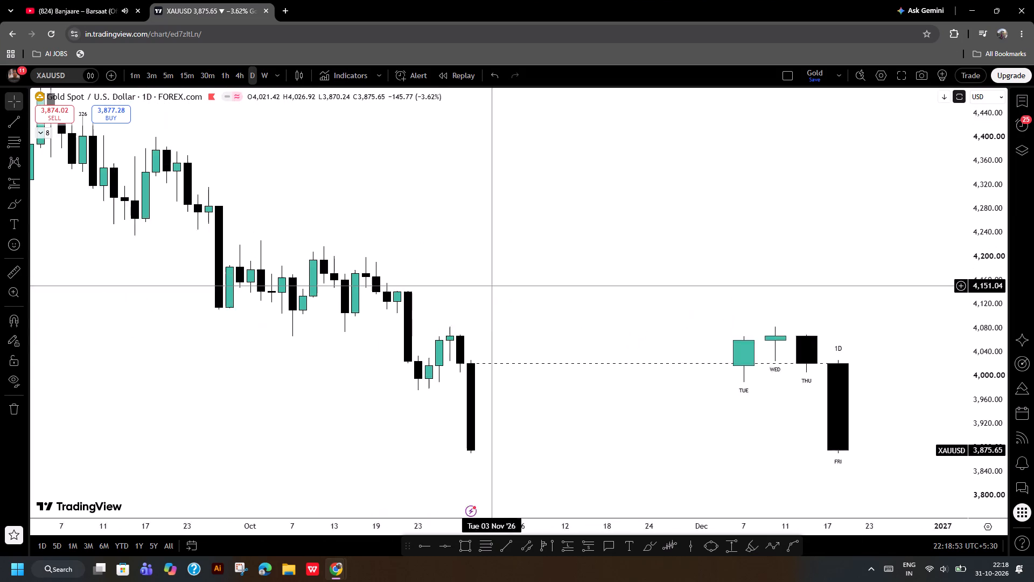
left_click_drag(509, 284, 522, 279)
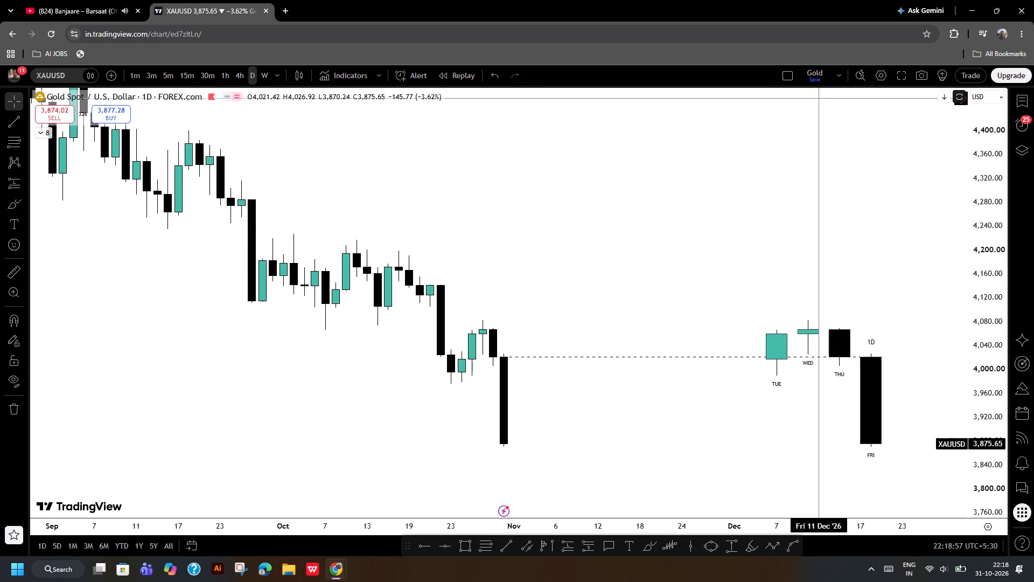
left_click(832, 244)
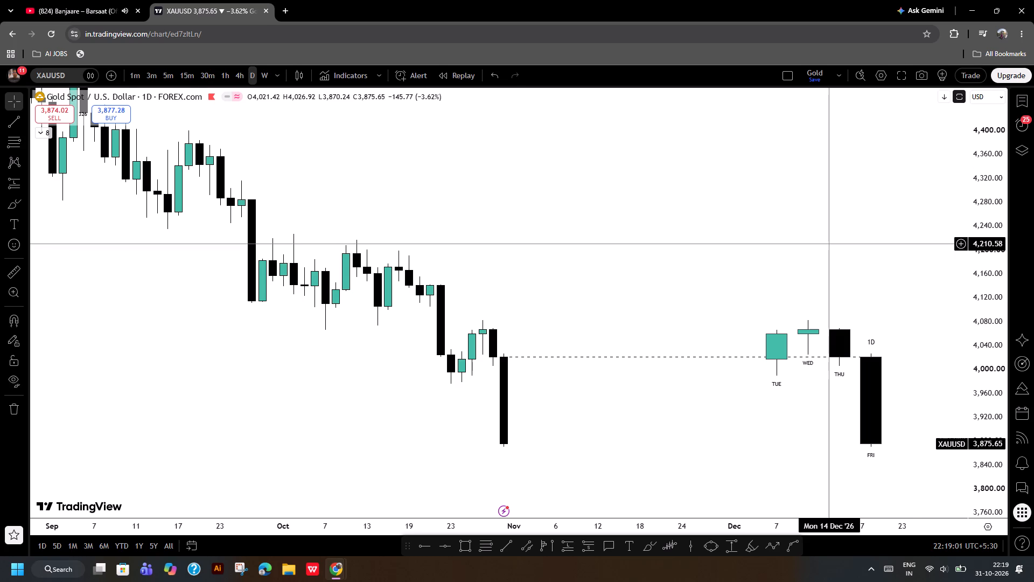
key("F11")
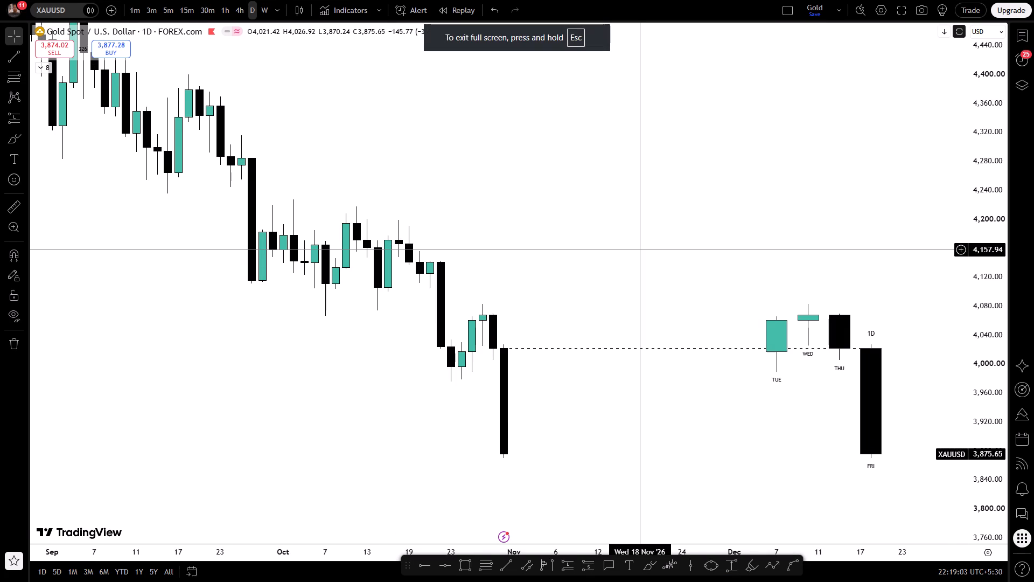
Draw a short horizontal trend line from the 23 October candle's low at 3,975.64 to 26 October and label it "PDL".
left_click_drag(636, 250, 695, 244)
scroll(609, 257, "up", 1)
left_click_drag(494, 249, 627, 232)
left_click_drag(979, 470, 979, 421)
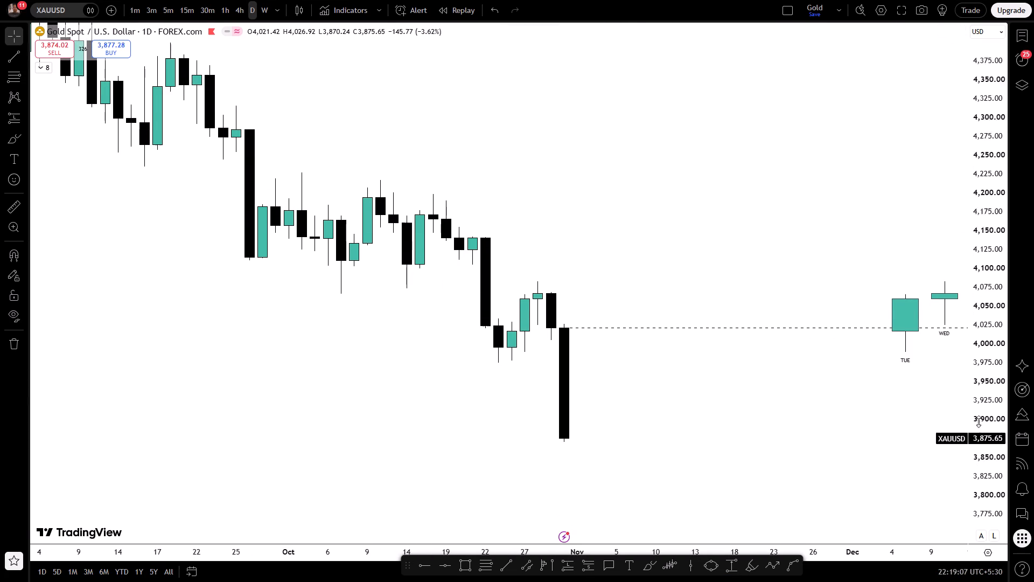
left_click_drag(979, 421, 977, 408)
left_click_drag(719, 468, 779, 422)
scroll(779, 422, "up", 1)
left_click_drag(672, 384, 557, 349)
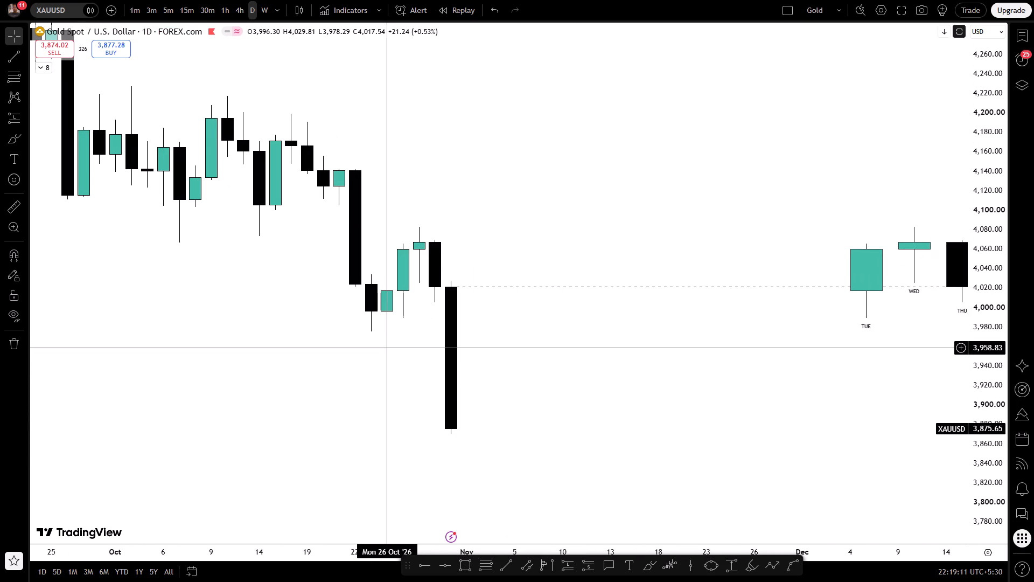
left_click(565, 339)
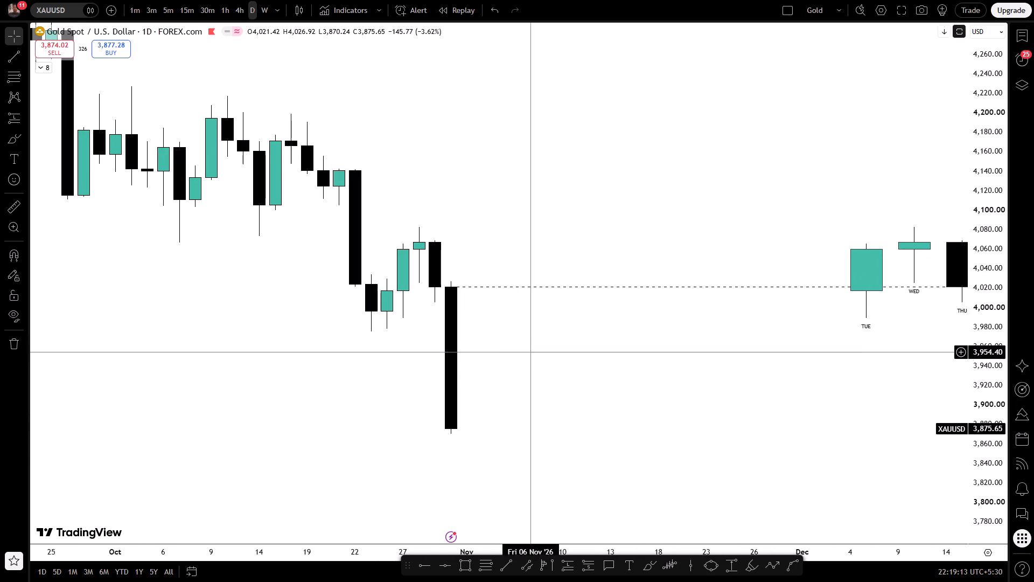
left_click_drag(619, 457, 641, 453)
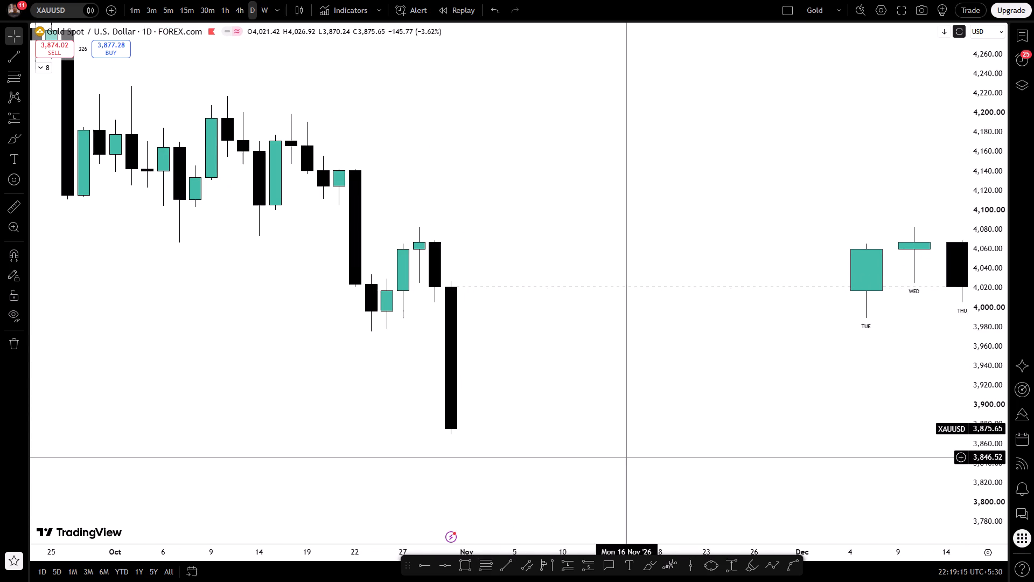
left_click_drag(641, 453, 813, 433)
left_click_drag(975, 493, 970, 401)
scroll(833, 389, "up", 3)
left_click_drag(707, 371, 760, 376)
left_click(511, 561)
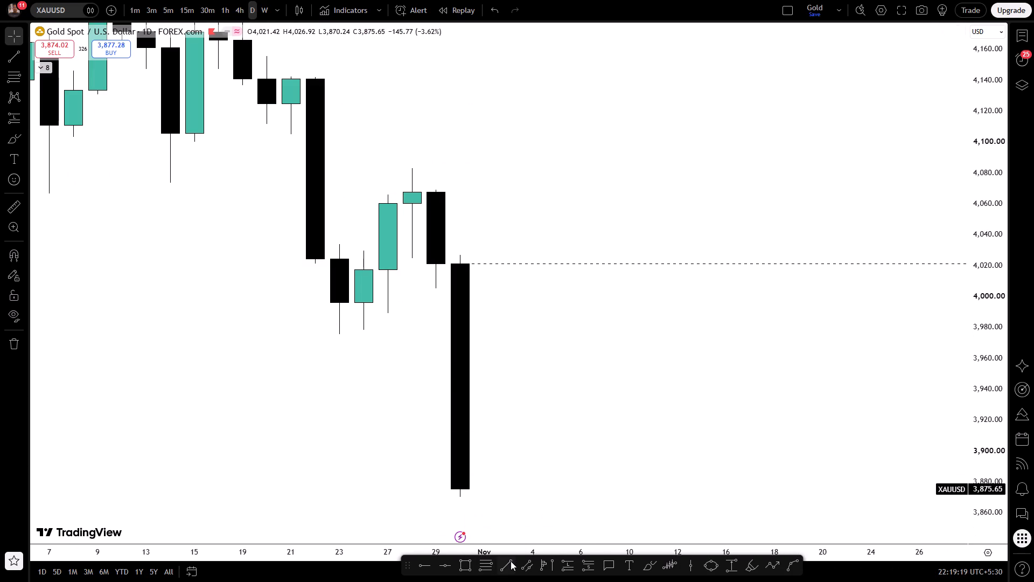
left_click(334, 407, "ctrl+shift")
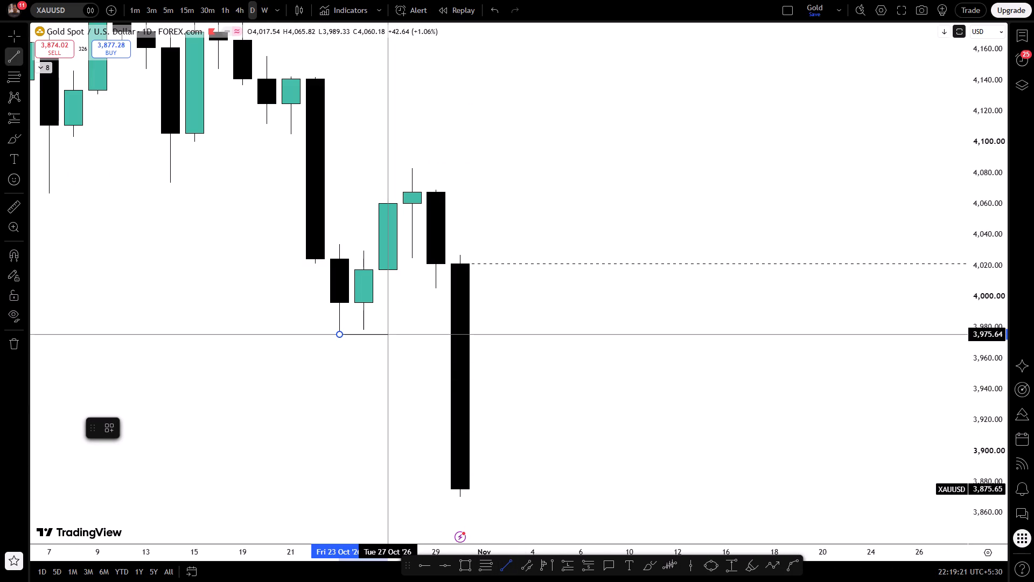
left_click(369, 339, "shift")
left_click(353, 331)
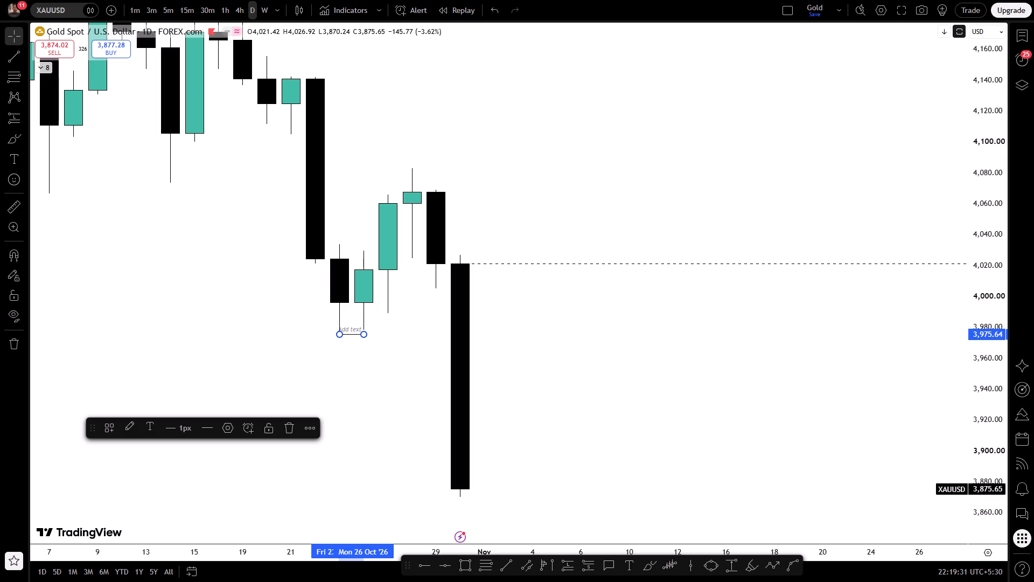
type("PDL")
left_click(365, 366)
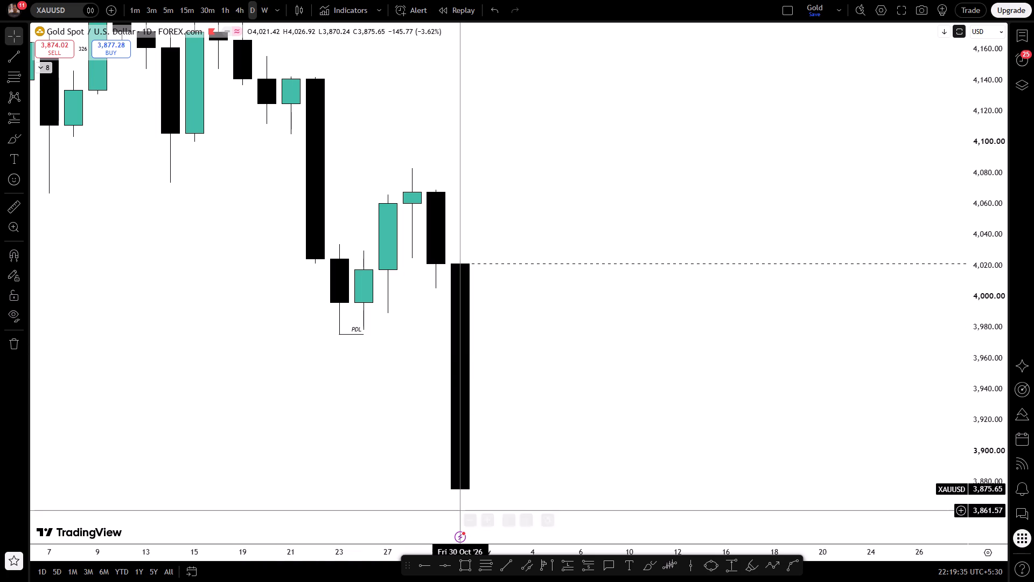
Draw a horizontal trend line from the 26 October candle's high at 4,029.81 to 27 October and label it "PDH".
left_click(514, 570)
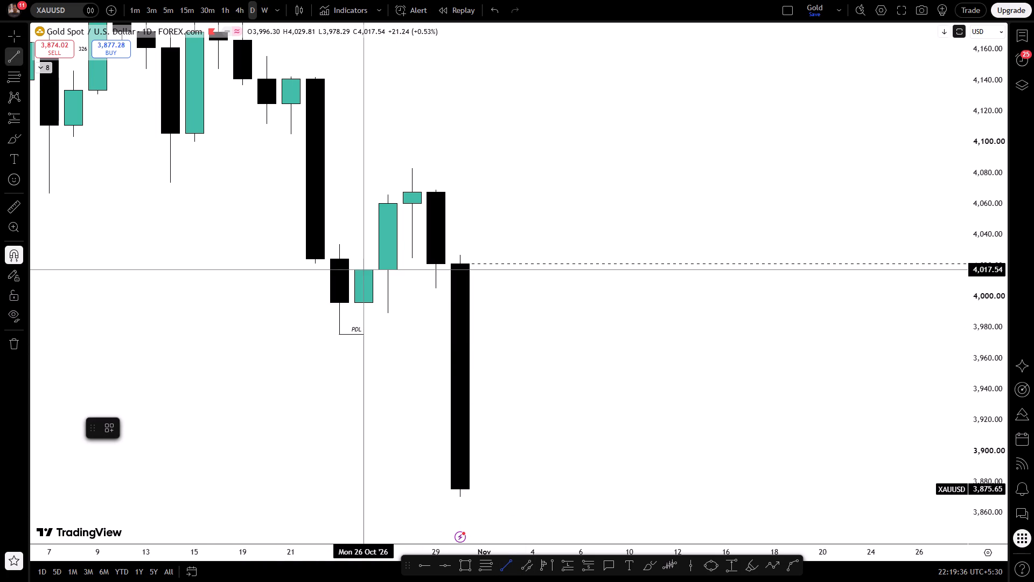
left_click(358, 254, "ctrl")
left_click(379, 247, "shift")
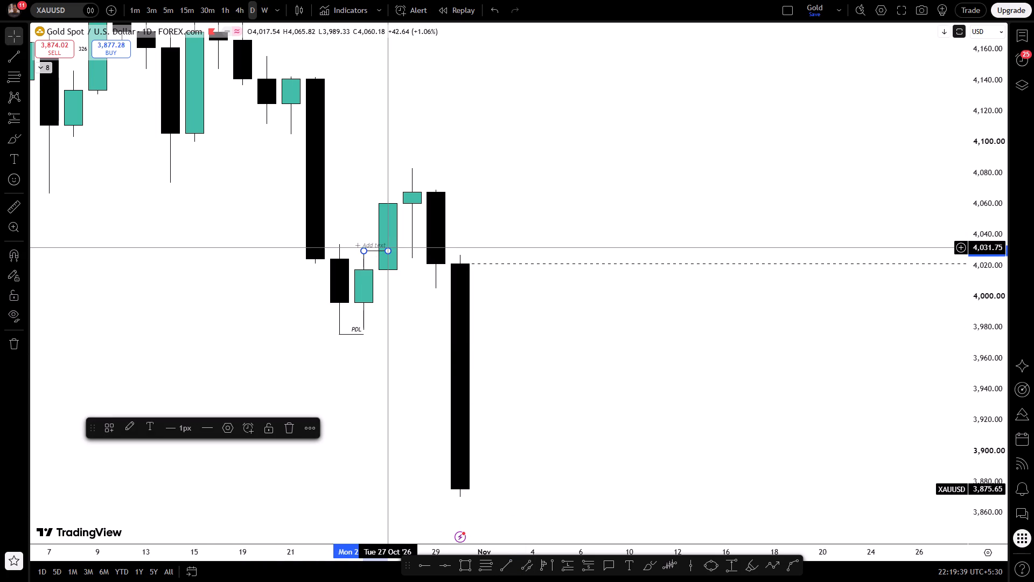
left_click(375, 247)
type("PDH")
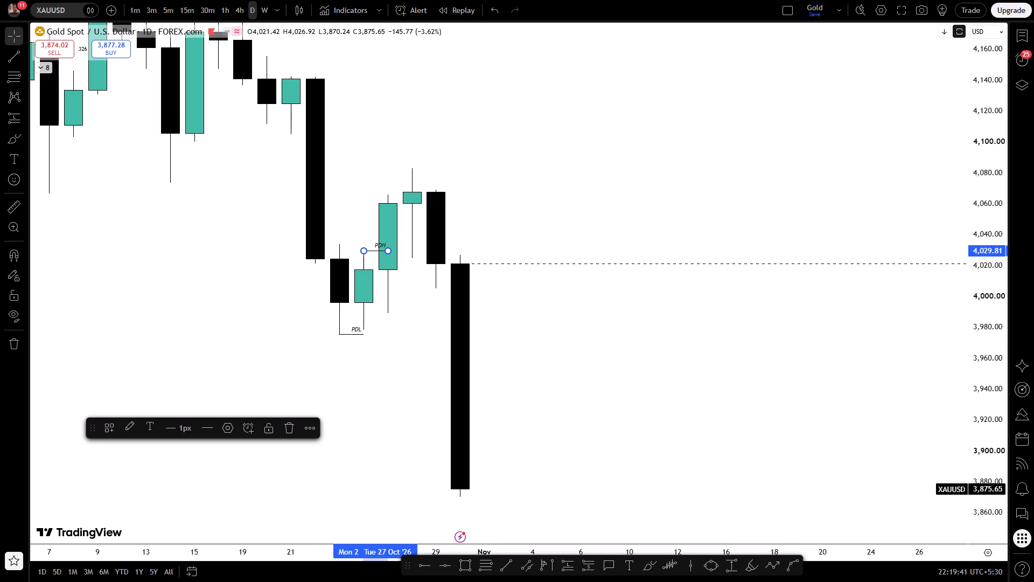
left_click(356, 236)
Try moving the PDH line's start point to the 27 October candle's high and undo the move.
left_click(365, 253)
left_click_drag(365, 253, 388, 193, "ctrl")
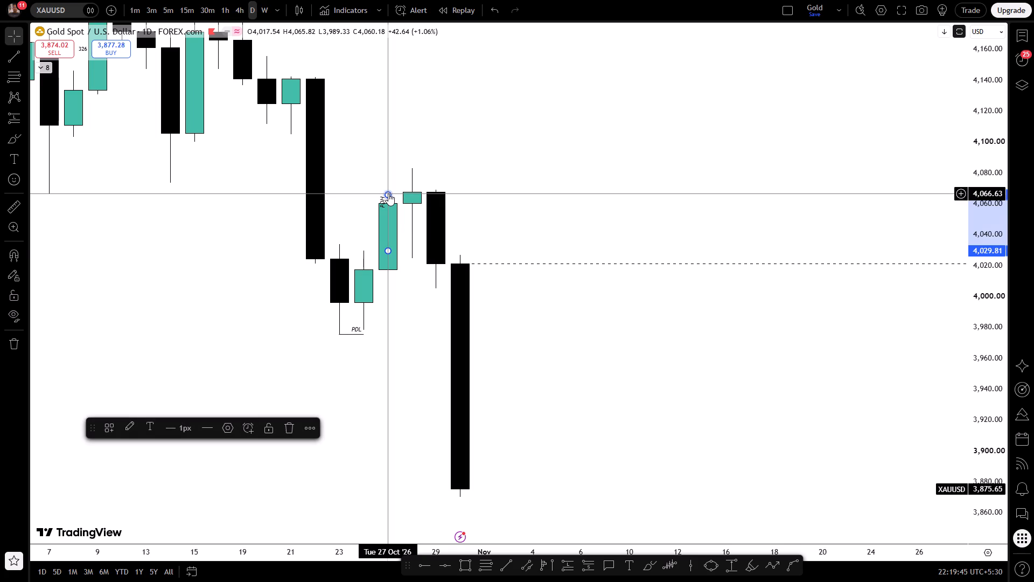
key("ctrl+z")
Duplicate the PDH line and fit the copy horizontally from the 27 October candle's high to 28 October.
left_click_drag(379, 246, 381, 221, "ctrl")
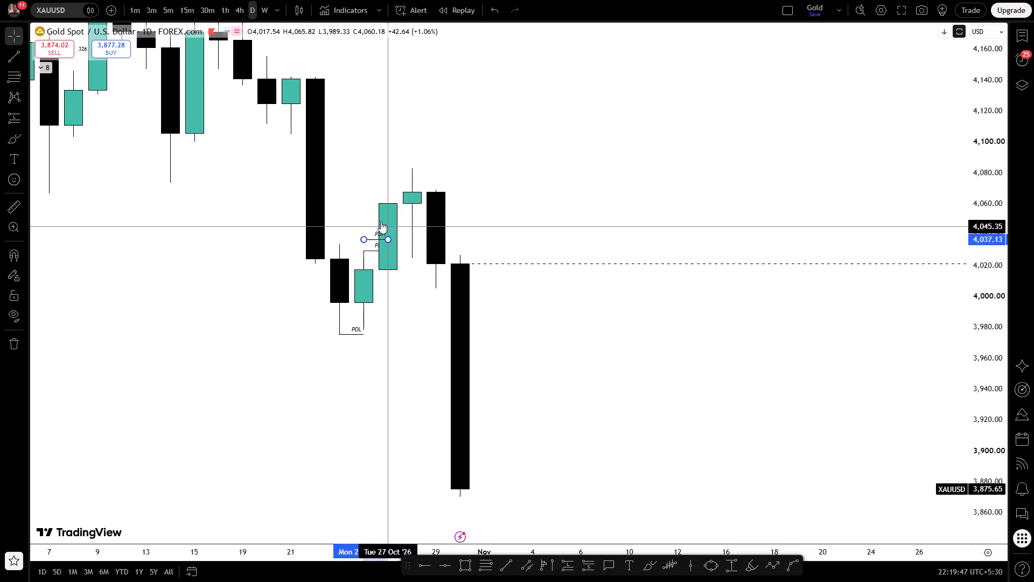
left_click_drag(381, 221, 425, 172, "ctrl")
left_click_drag(411, 184, 389, 197, "ctrl")
left_click_drag(436, 182, 413, 196, "shift")
left_click(444, 172)
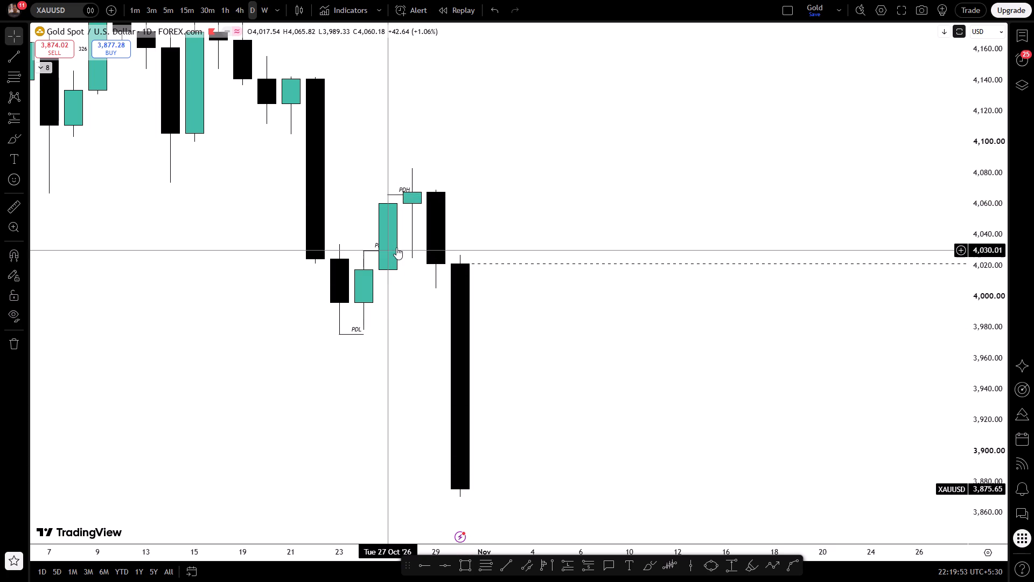
Duplicate the 27 October PDH line onto the 28 October candle's high at about 4,082.87 and extend the copy to 30 October.
left_click(396, 196)
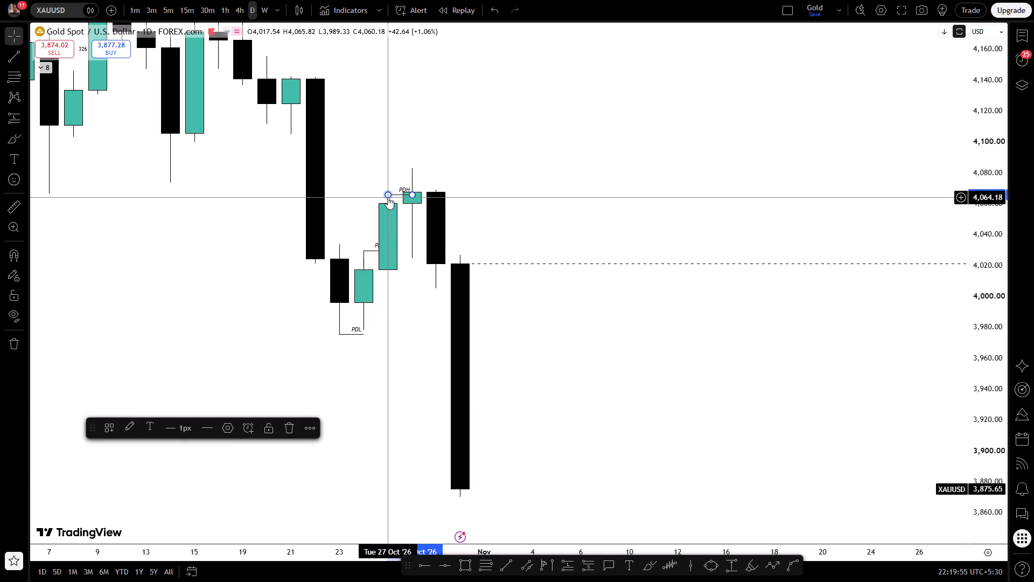
left_click_drag(396, 196, 441, 164, "ctrl")
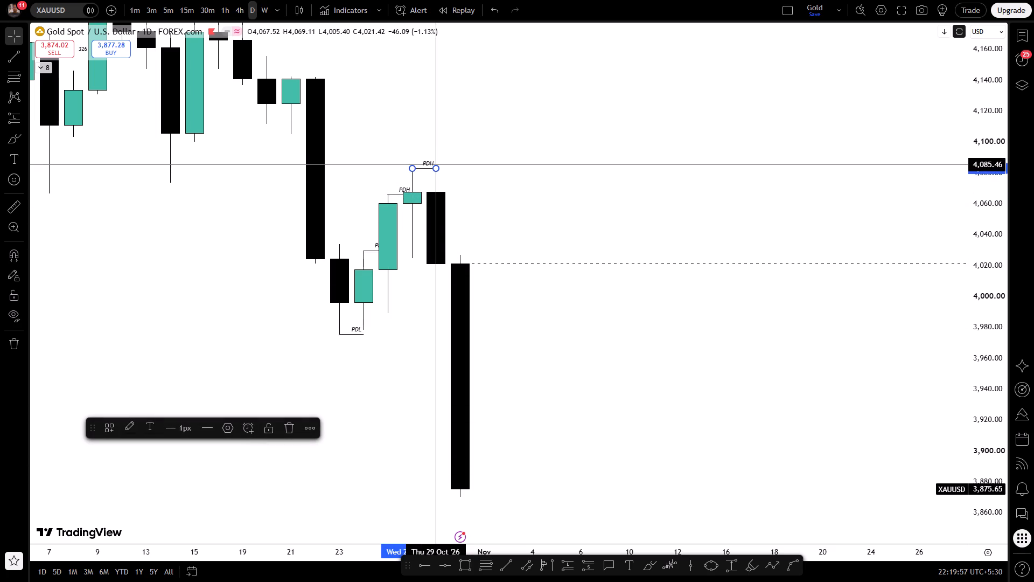
left_click_drag(441, 164, 441, 165, "ctrl")
left_click(412, 169, "ctrl")
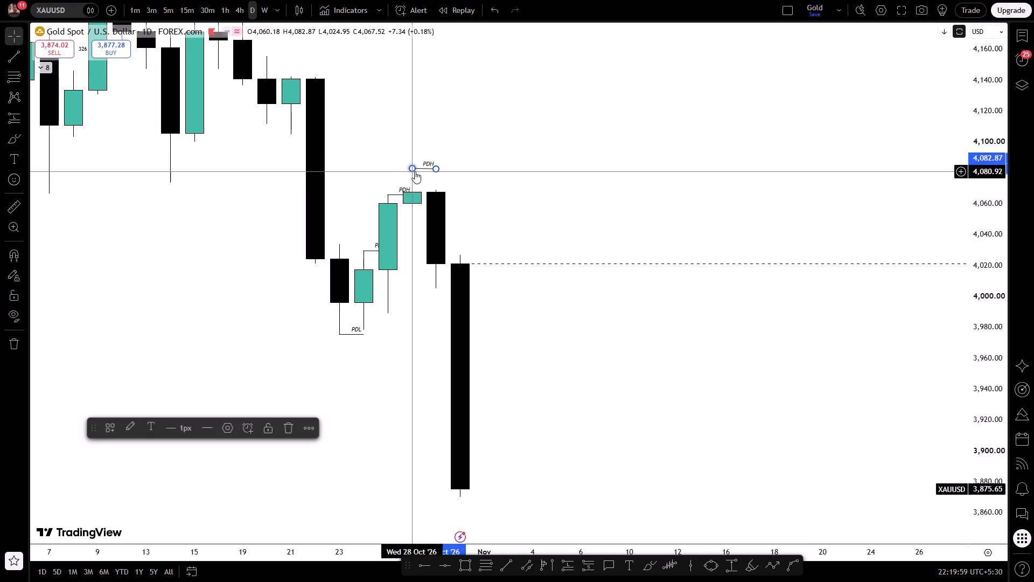
left_click_drag(431, 168, 442, 167, "shift")
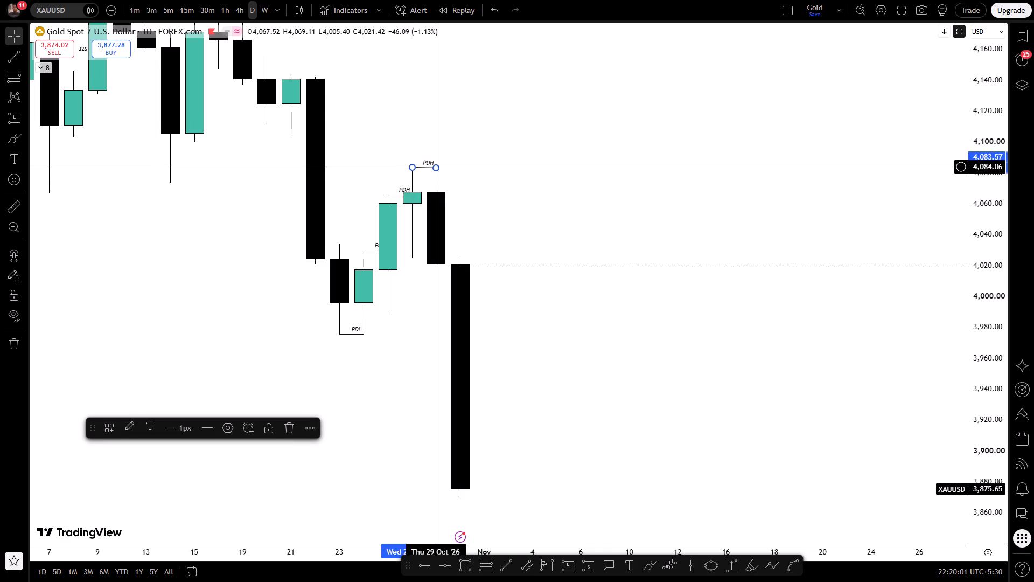
key("ctrl+z")
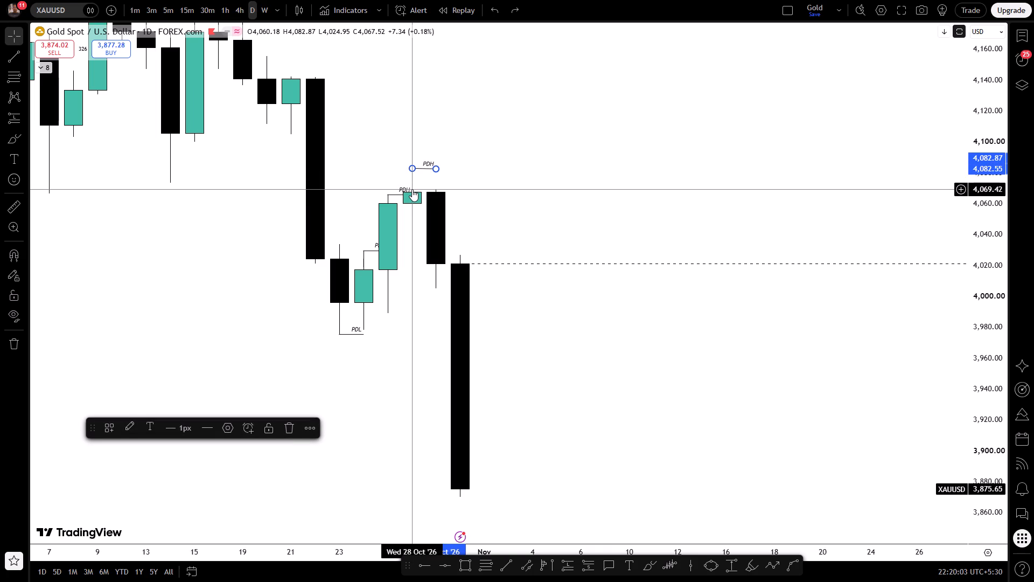
left_click_drag(434, 168, 450, 164, "shift")
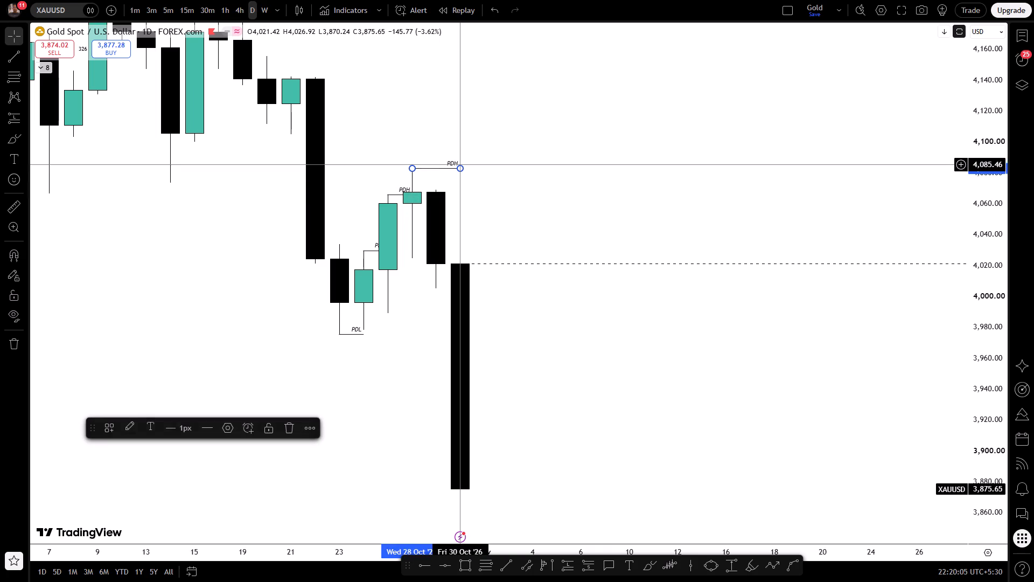
left_click(460, 138)
Draw a horizontal trend line from the 29 October candle's low at 4,005.40 to 30 October and label it "PDL".
left_click_drag(536, 195, 515, 185)
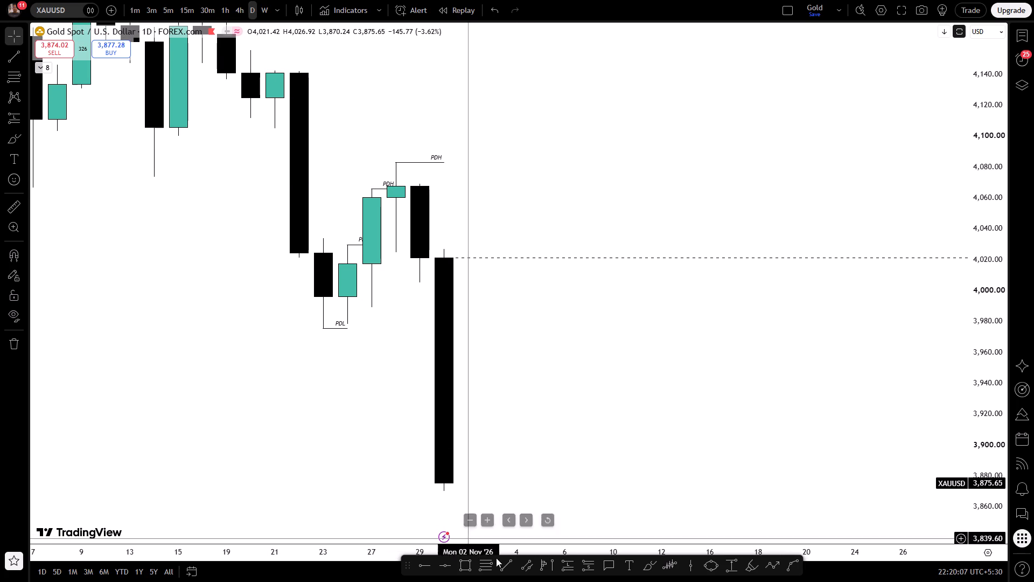
left_click(508, 570)
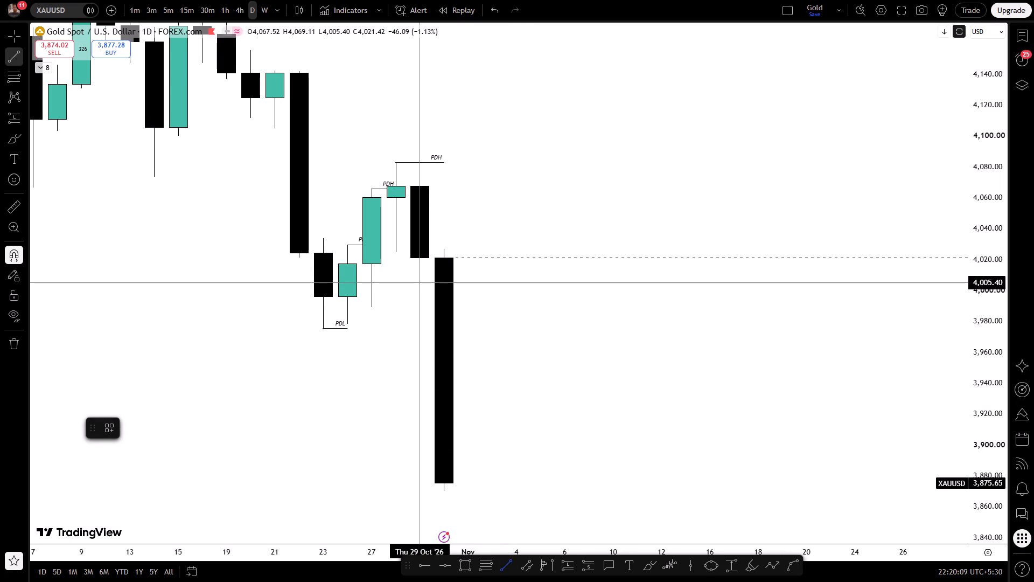
left_click(421, 283, "ctrl")
left_click(441, 278, "shift")
left_click(434, 276)
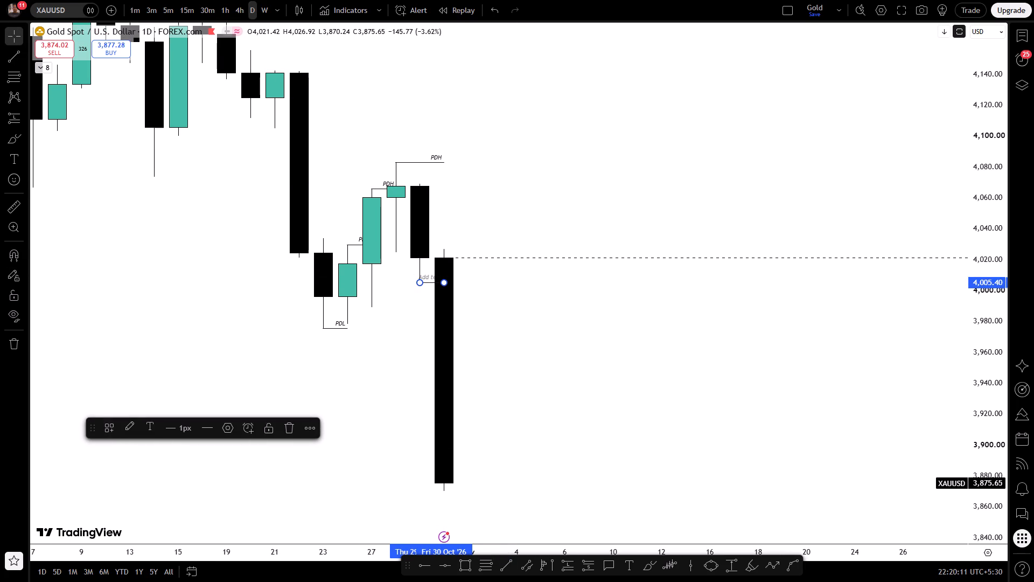
type("PDL")
left_click(479, 177)
Change the label of the line at the 23 October candle's low to "FPDL".
left_click_drag(479, 177, 540, 179)
scroll(540, 179, "up", 1)
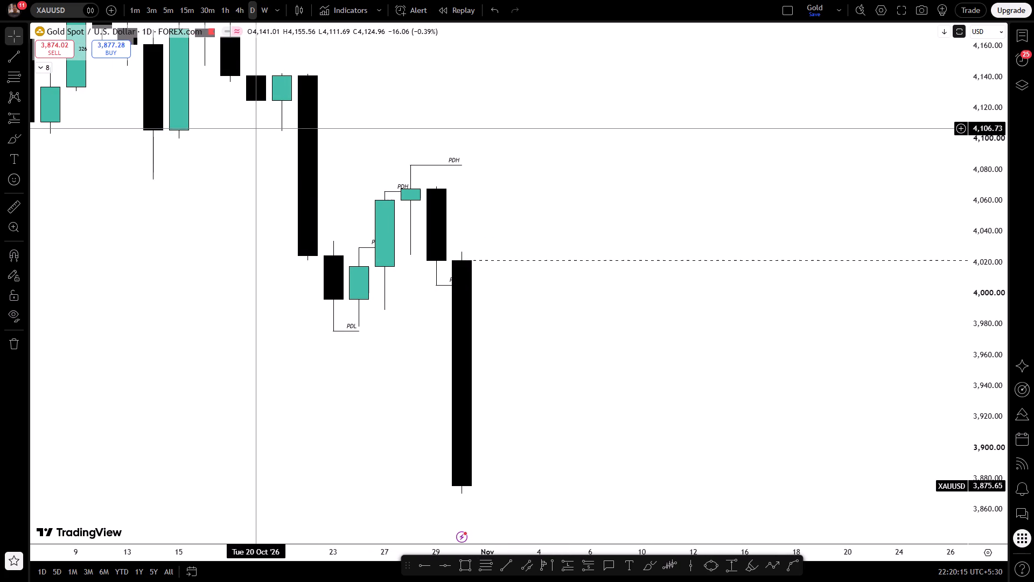
left_click(349, 327)
left_click(349, 327)
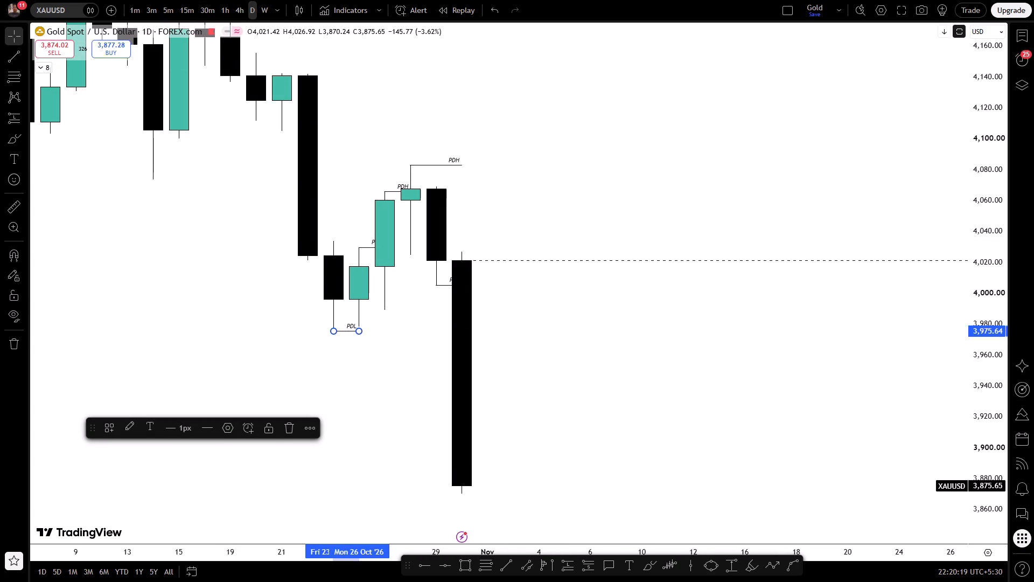
left_click(347, 326)
key("shift+f")
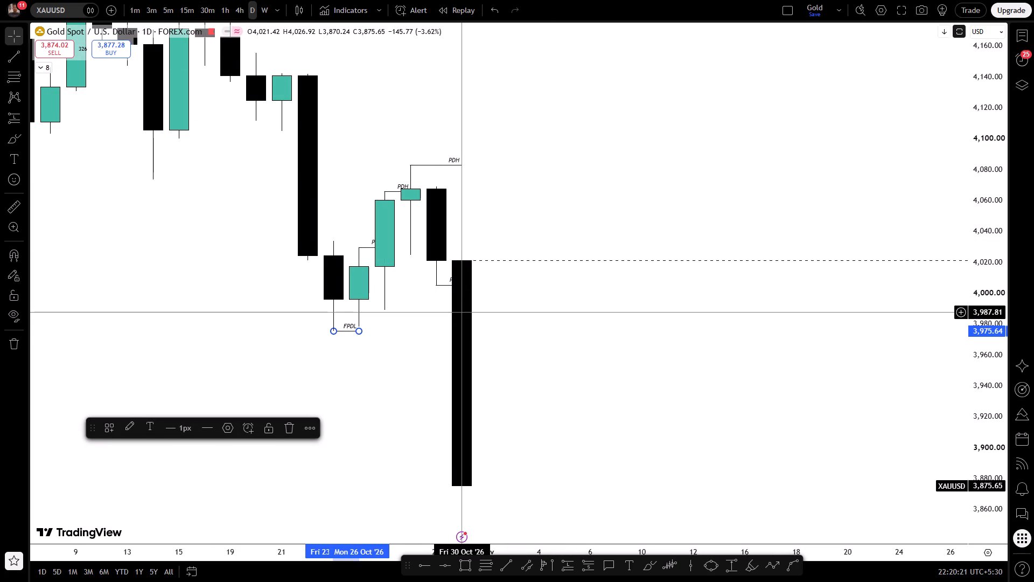
Change the label of the line at the 26 October candle's high to "MPDH".
left_click(374, 246)
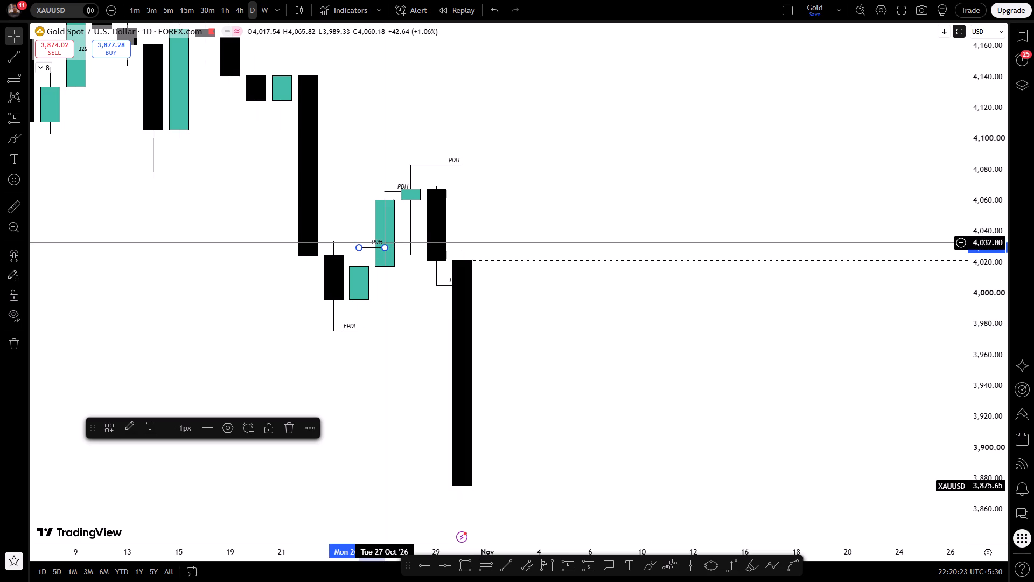
left_click(373, 242)
left_click(371, 240)
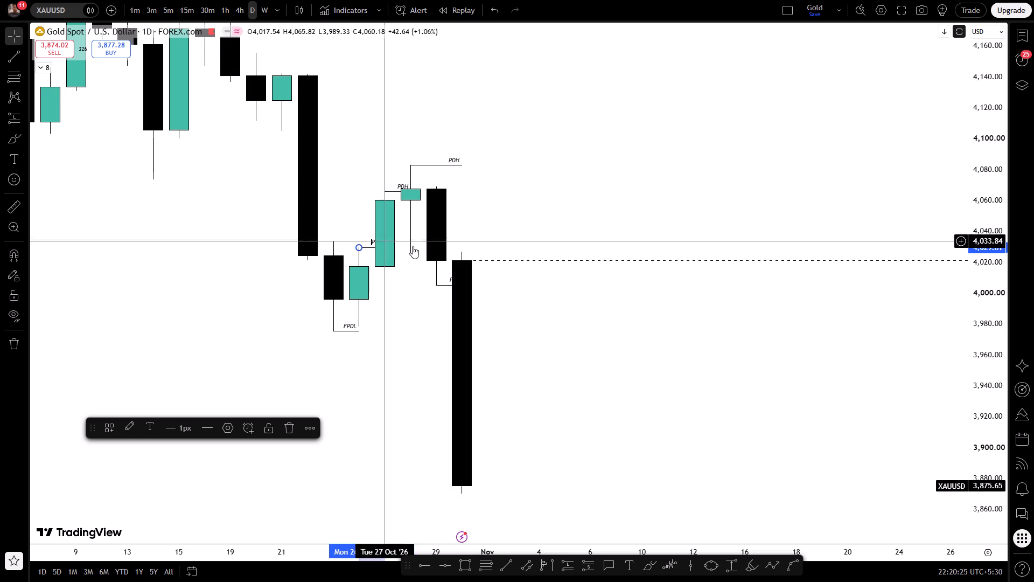
key("shift+m")
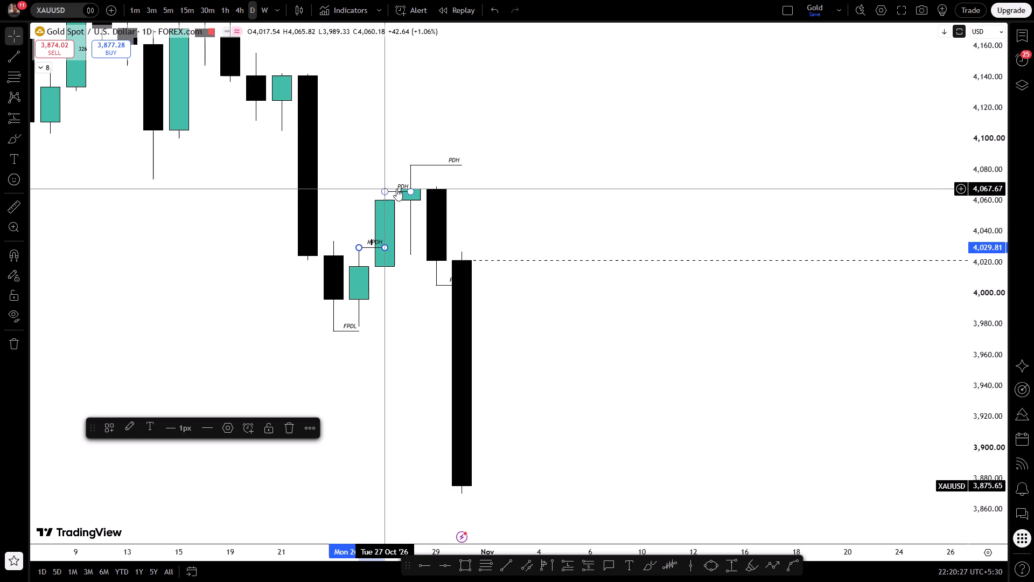
Change the label of the line at the 27 October candle's high to "TPDH".
left_click(399, 188)
left_click(399, 184)
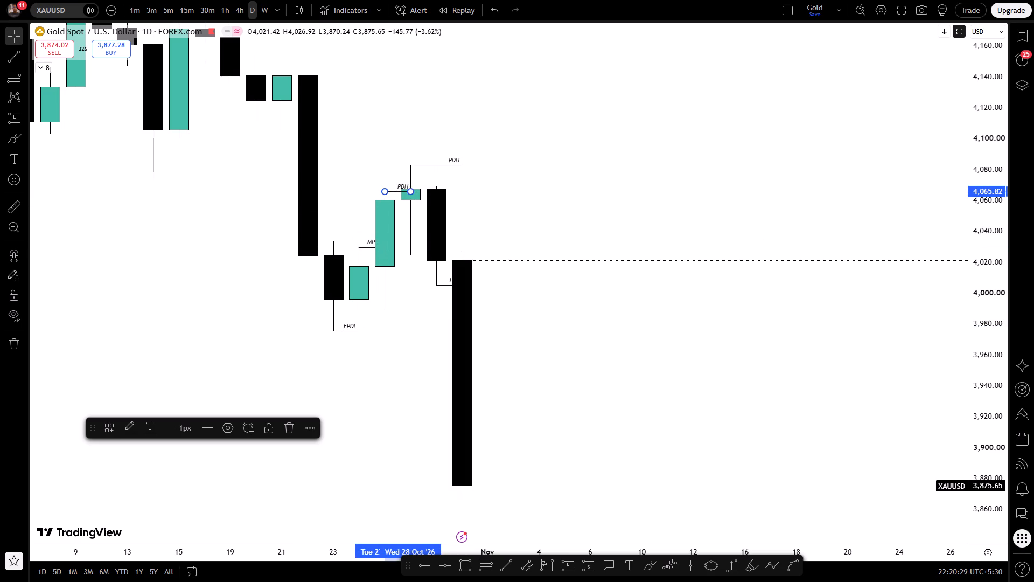
left_click(398, 185)
key("shift+t")
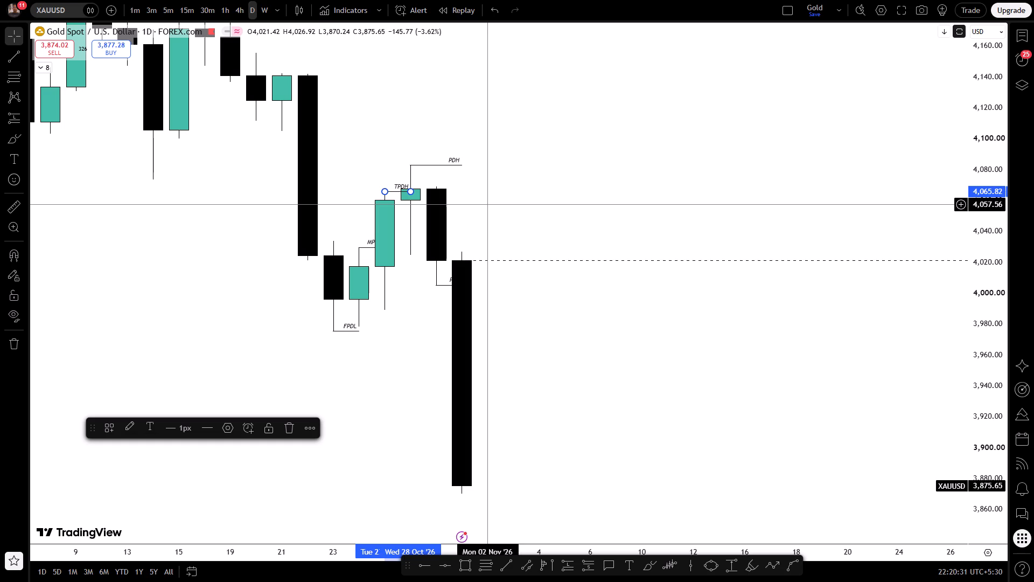
Change the label of the line at the 28 October candle's high to "WPDH".
left_click(455, 160)
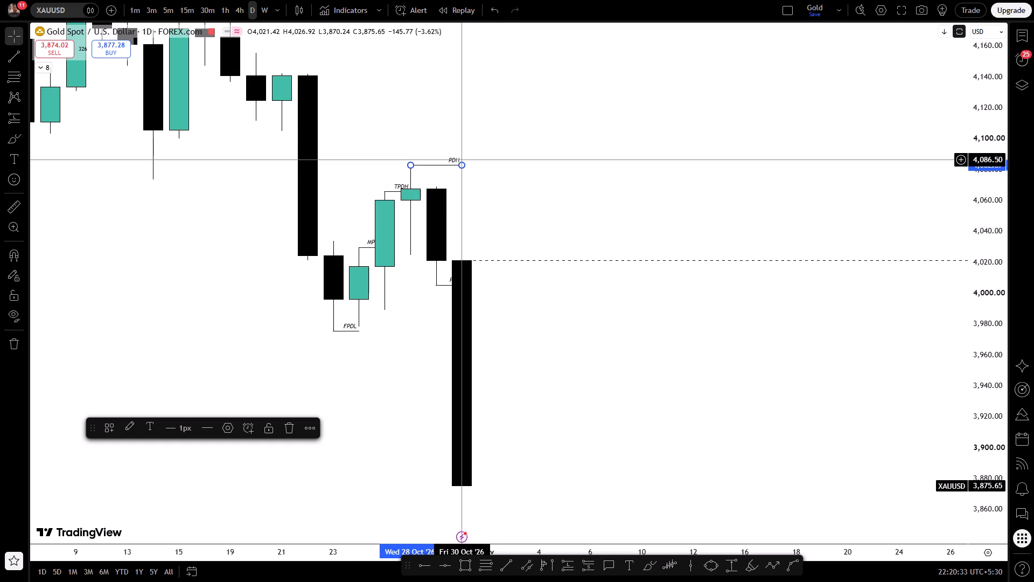
left_click(451, 160)
left_click(448, 160)
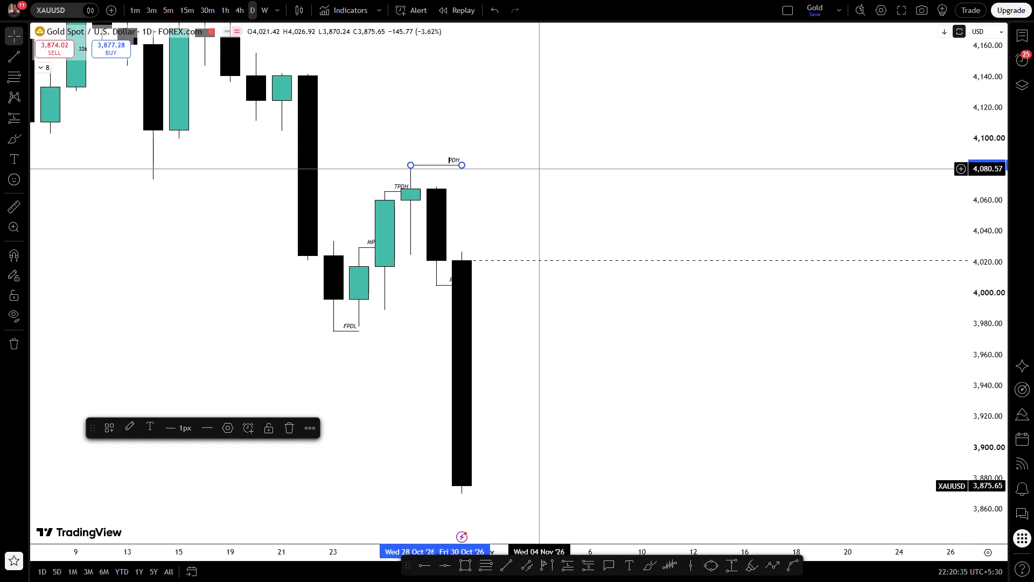
key("shift+w")
Change the label of the line at the 29 October candle's low to "TPDL".
left_click(464, 281)
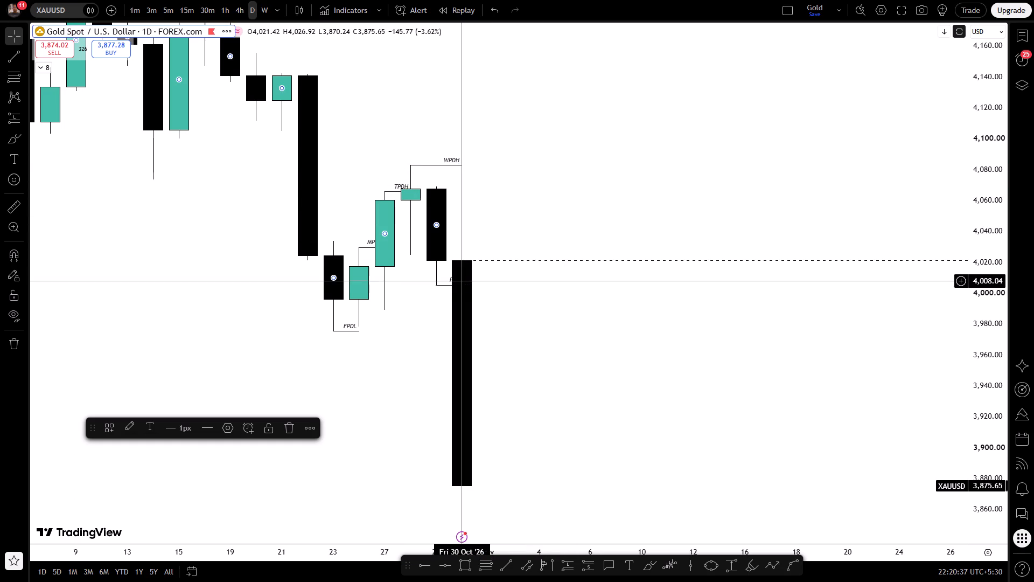
left_click(457, 285)
left_click(451, 282)
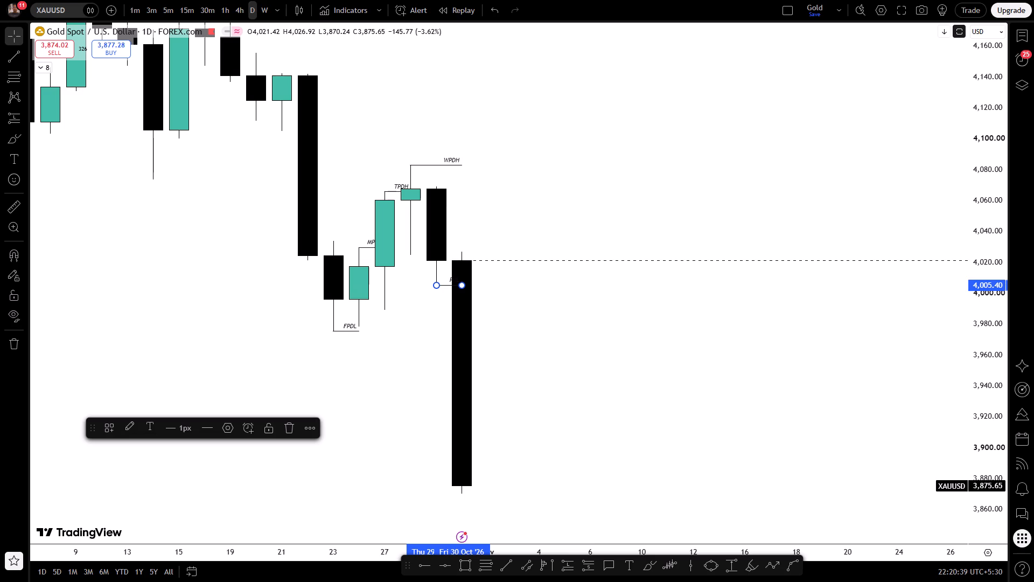
left_click(448, 280)
left_click(449, 280)
key("shift+t")
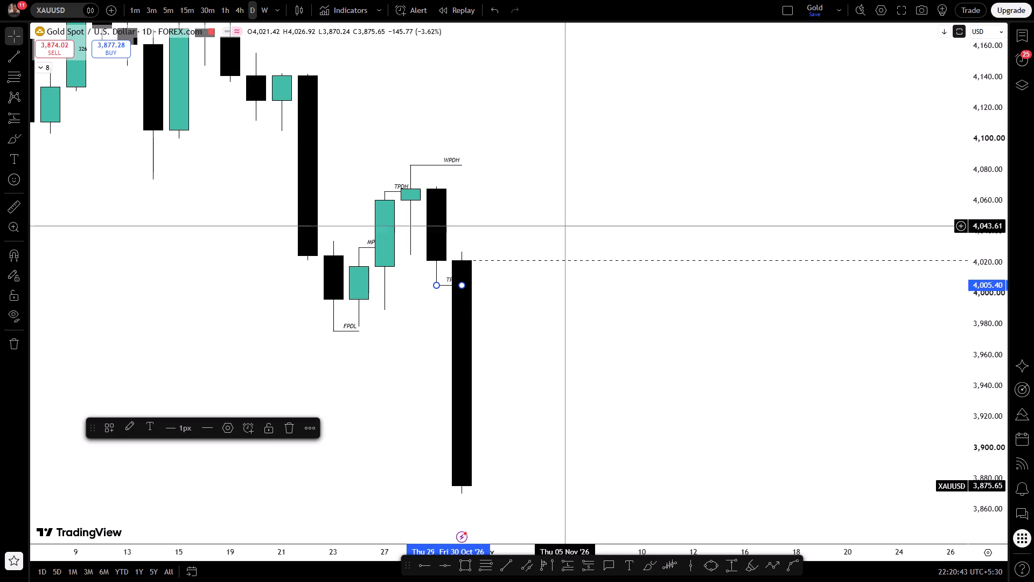
left_click(557, 217)
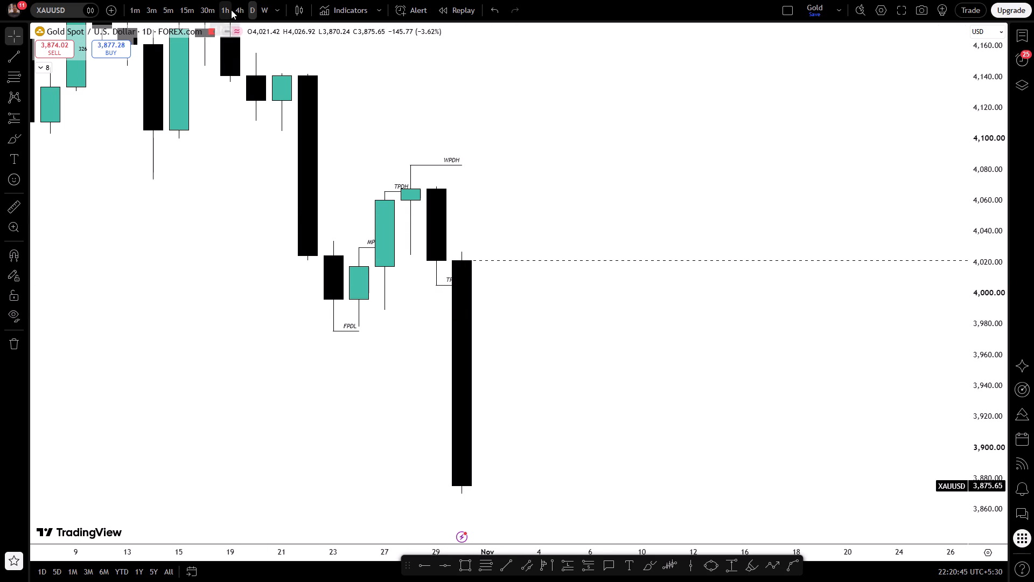
Switch the chart to the 1-hour timeframe and examine price action around the labelled levels from 23 to 30 October.
left_click(231, 10)
scroll(308, 260, "down", 2)
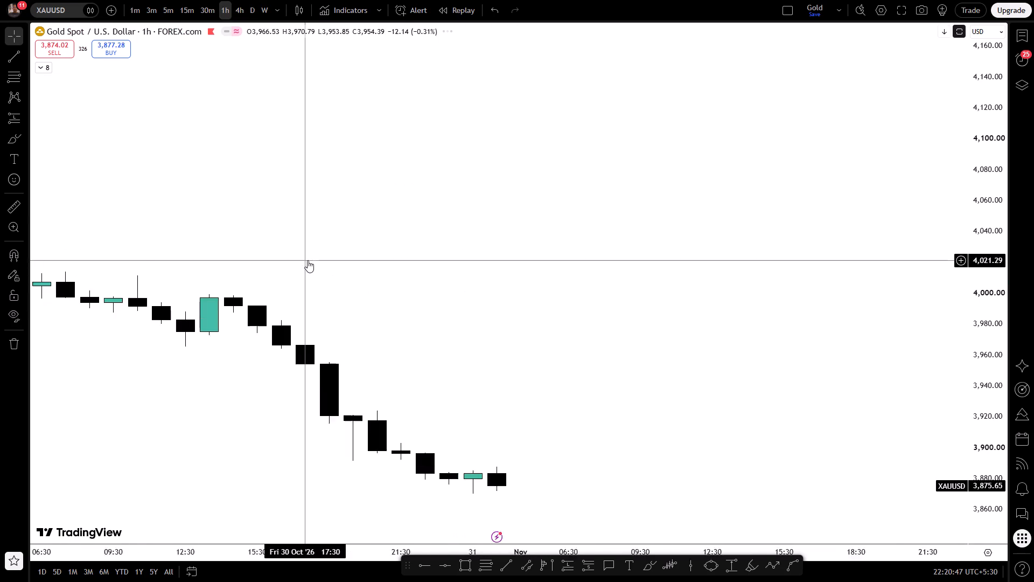
scroll(308, 260, "down", 10)
scroll(308, 260, "up", 4)
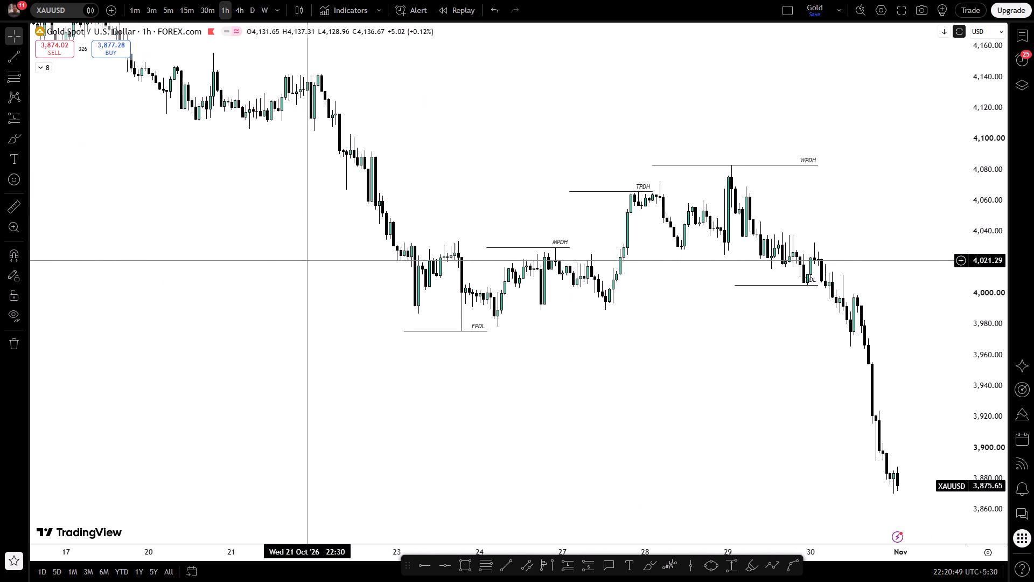
left_click_drag(444, 390, 414, 380)
left_click_drag(981, 442, 969, 279)
scroll(754, 327, "up", 1)
left_click_drag(656, 330, 621, 358)
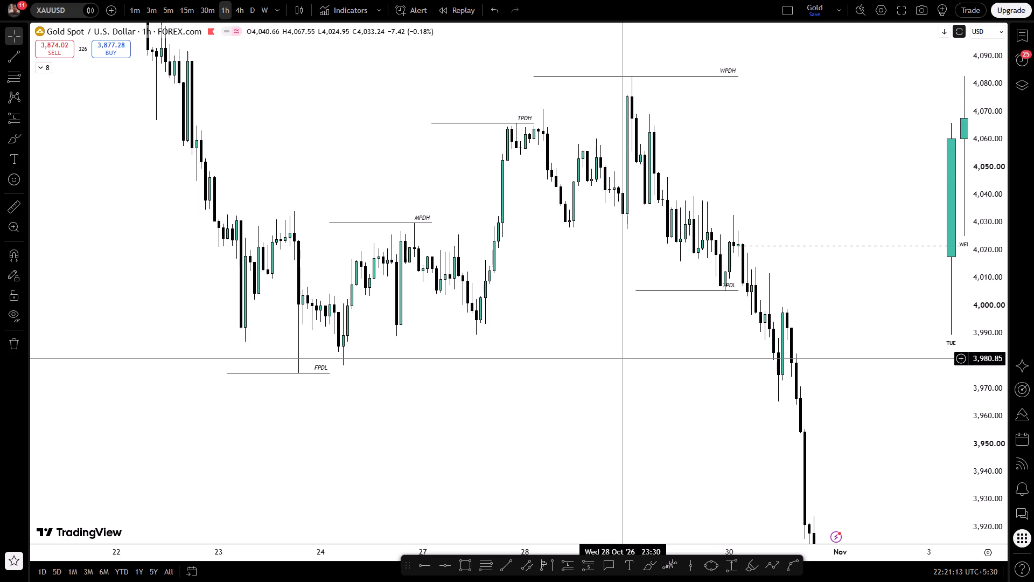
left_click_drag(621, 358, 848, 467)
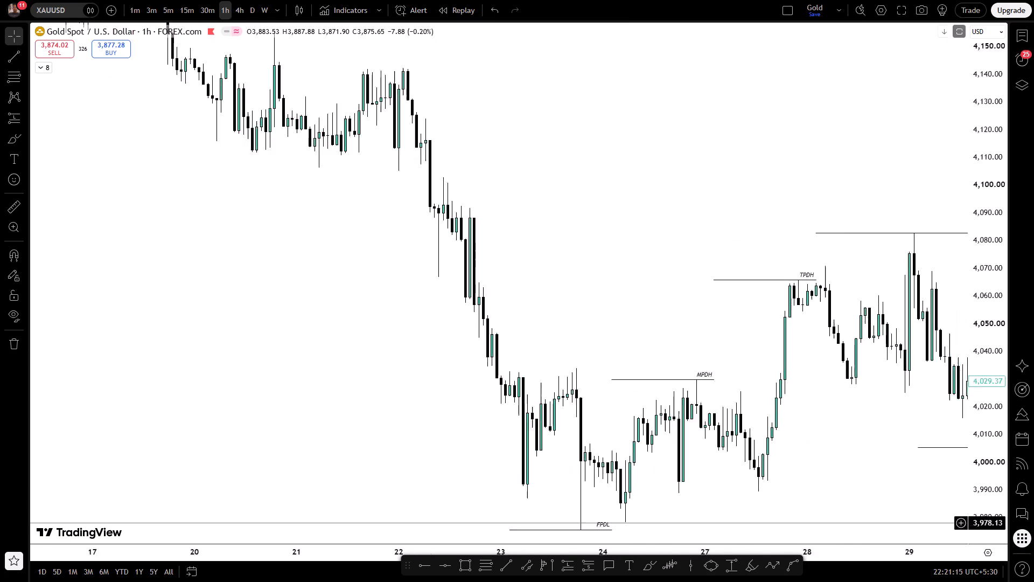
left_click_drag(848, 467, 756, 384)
Check the October 2026 dates and weekdays in the system calendar and return to the XAUUSD chart window.
left_click(947, 569)
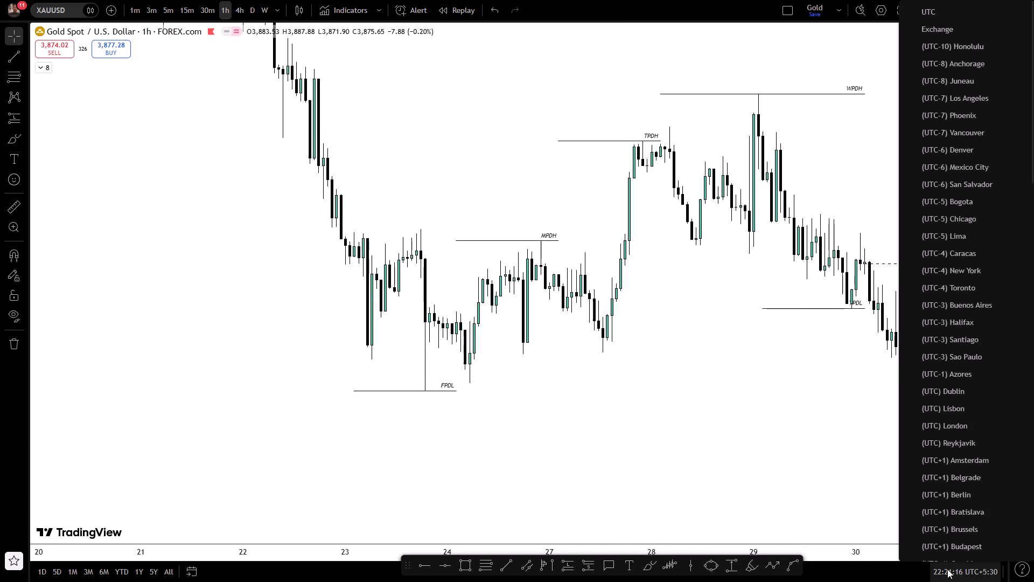
left_click(839, 476)
left_click(1008, 581)
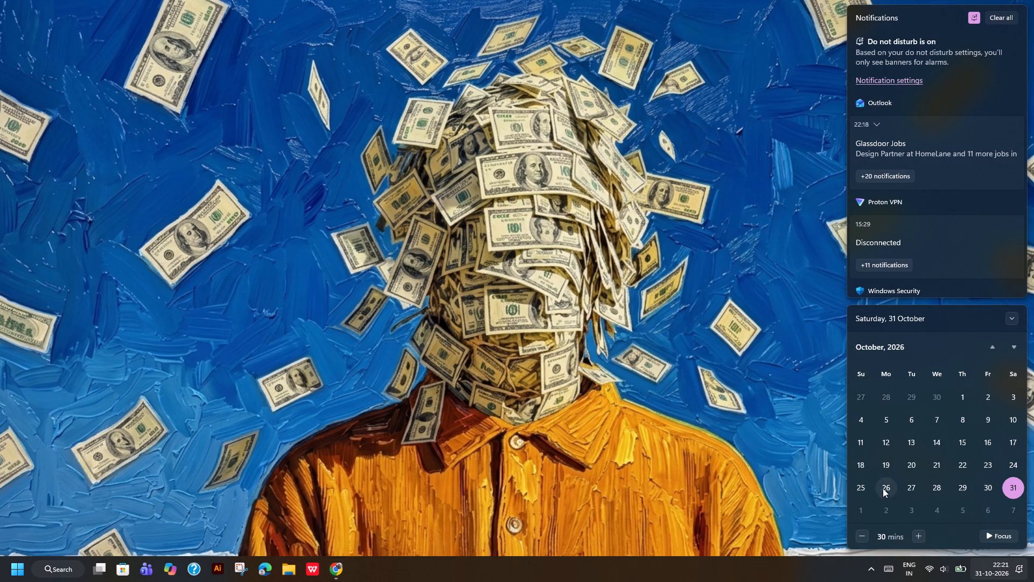
left_click(705, 447)
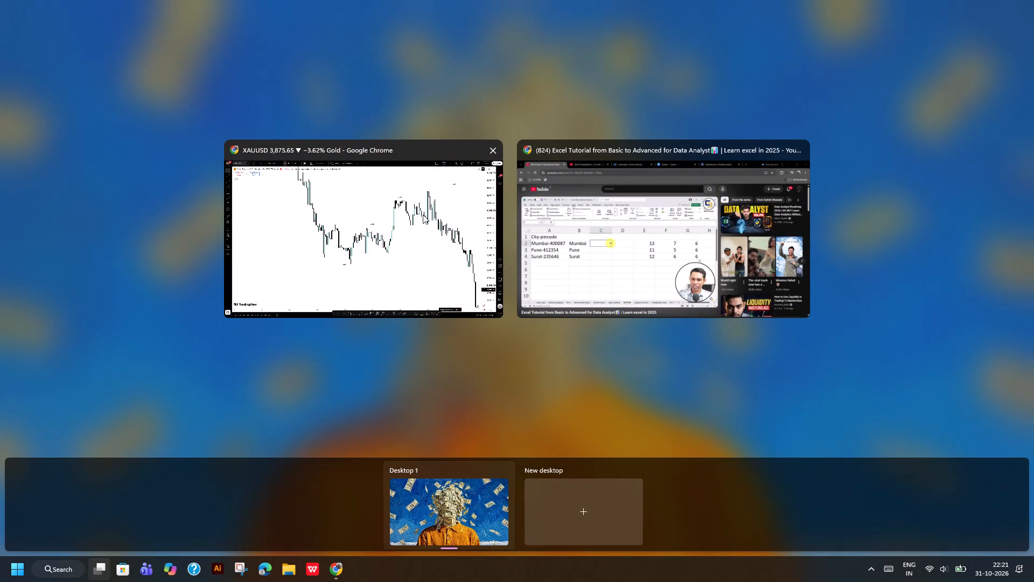
left_click(423, 214)
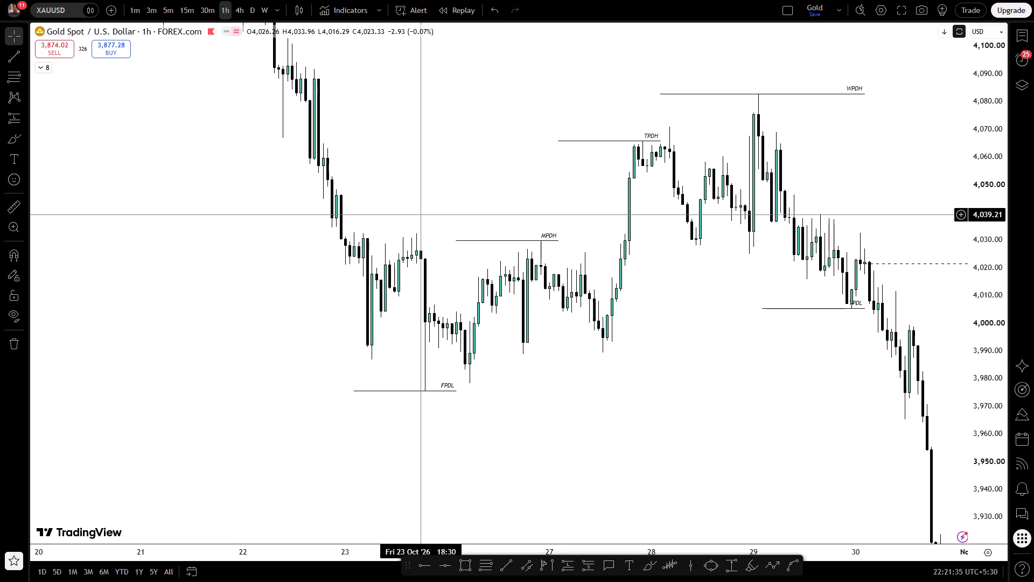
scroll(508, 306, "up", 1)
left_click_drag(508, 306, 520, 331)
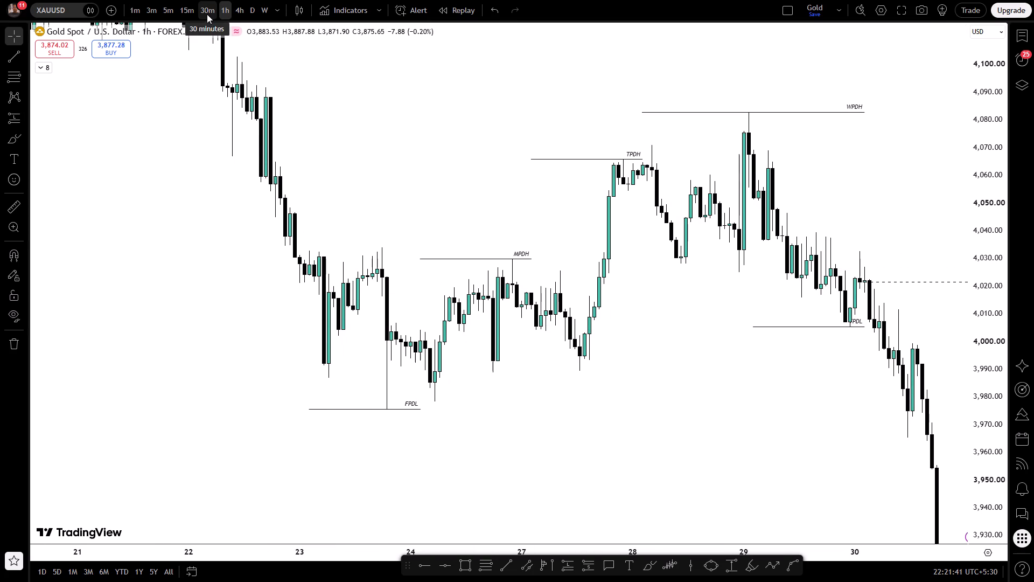
Switch the chart to the 30-minute timeframe and examine price action between the FPDL, MPDH and TPDH levels.
left_click(207, 14)
scroll(344, 284, "down", 3)
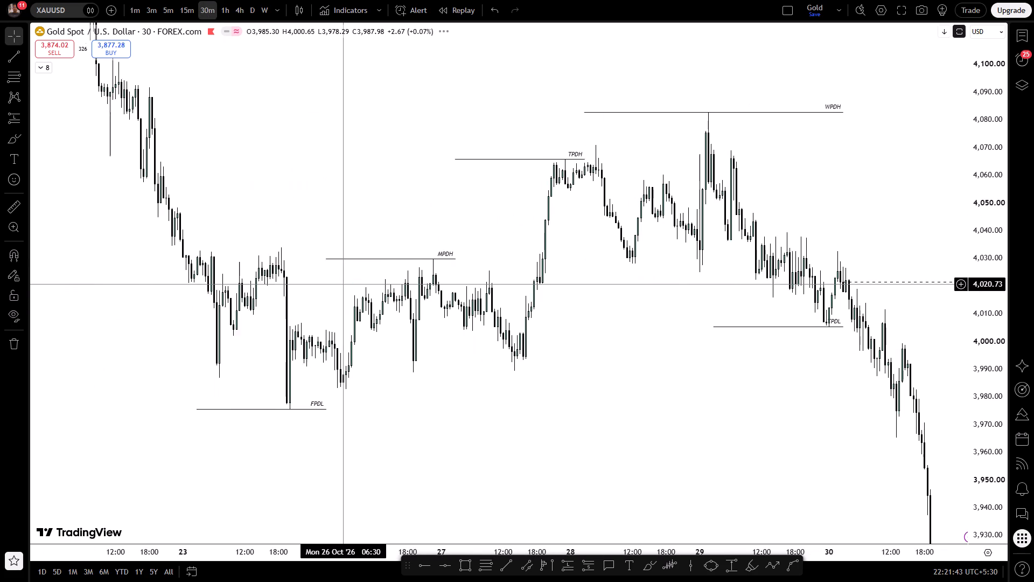
left_click_drag(374, 397, 478, 409)
scroll(478, 409, "up", 3)
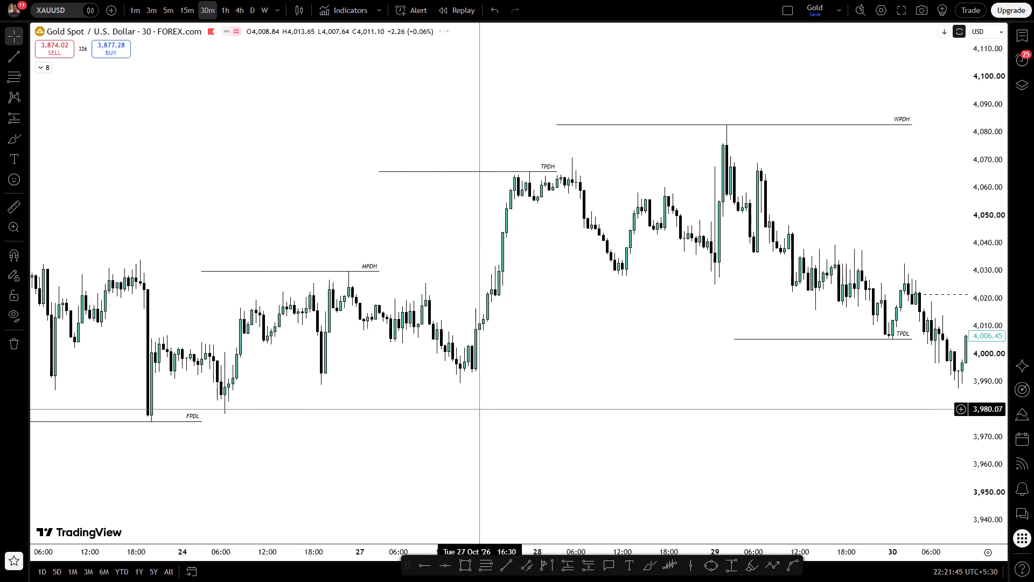
left_click_drag(400, 426, 537, 418)
scroll(537, 418, "up", 1)
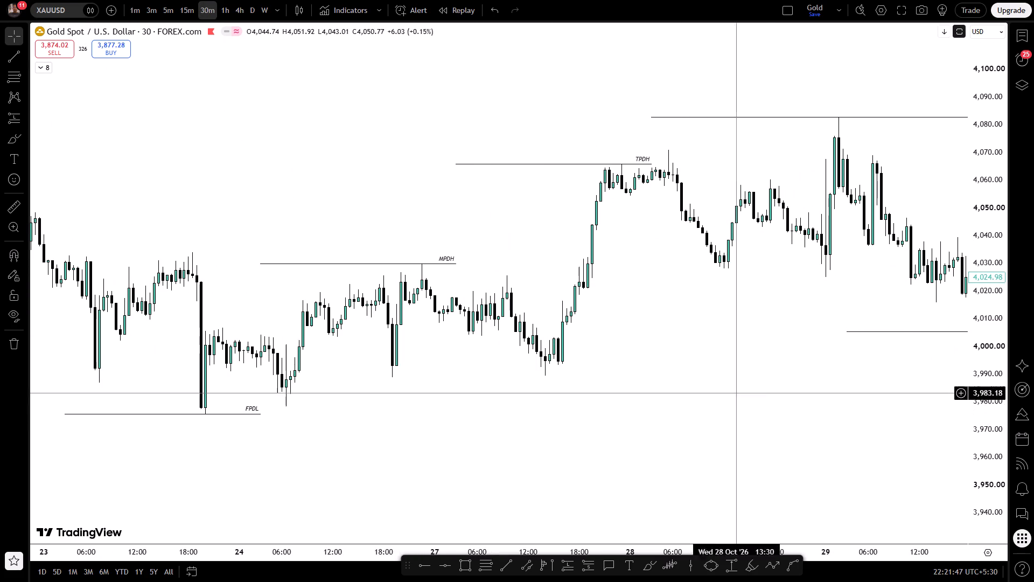
left_click_drag(970, 428, 944, 293)
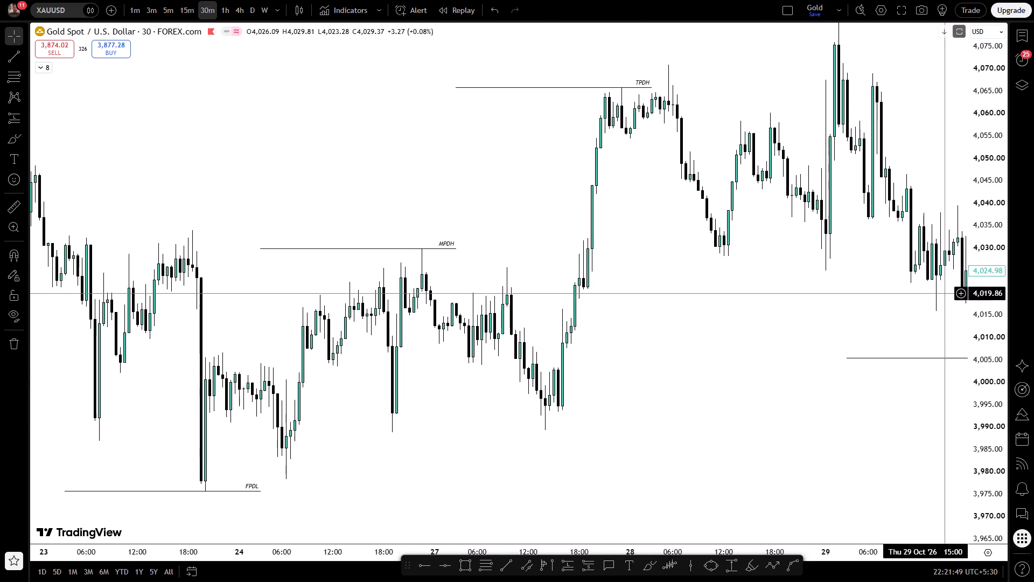
left_click_drag(646, 445, 733, 396)
scroll(733, 396, "up", 1)
left_click(444, 413)
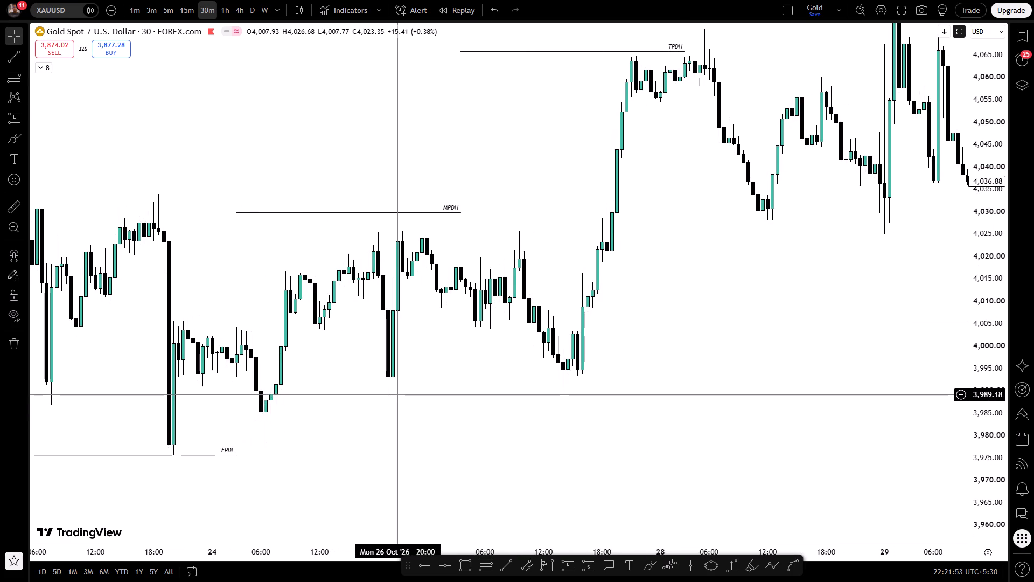
left_click_drag(414, 411, 415, 427)
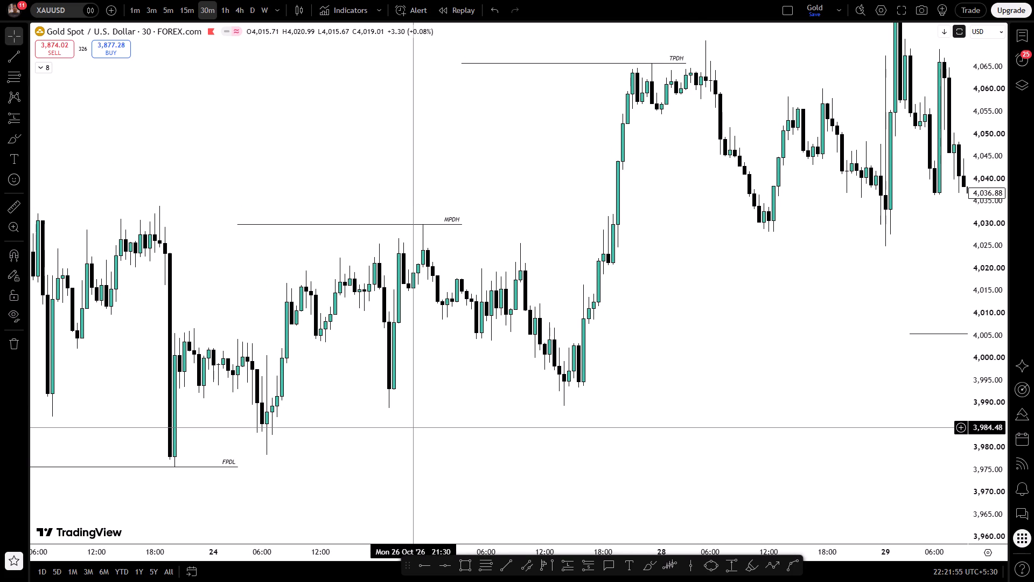
left_click_drag(415, 427, 414, 437)
left_click(414, 437)
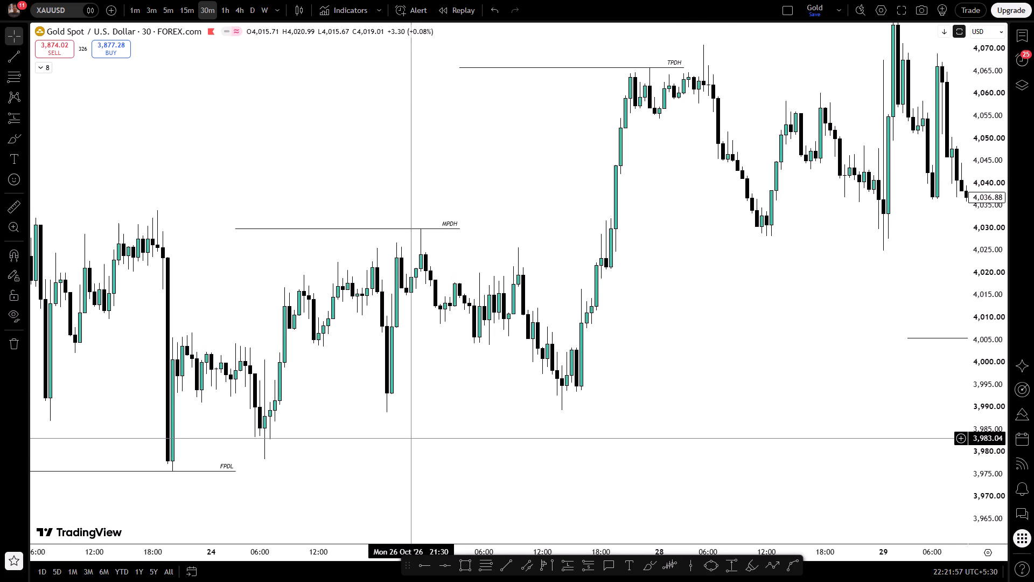
Draw a narrow rectangle across the sharp 26 October drop and rebound below the MPDH line, spanning about 4,010 to 4,015.
left_click(464, 565)
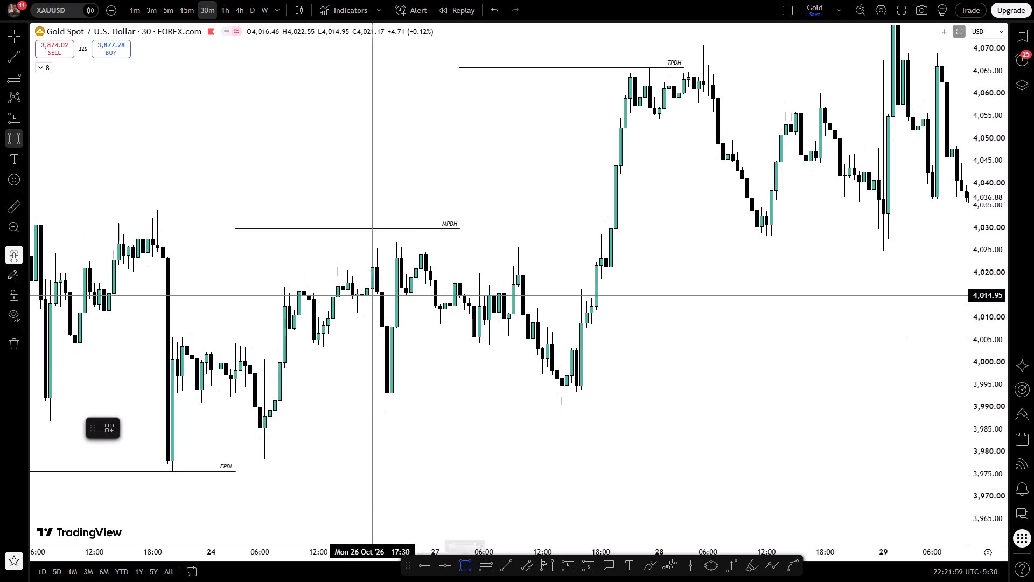
left_click_drag(378, 302, 404, 313, "ctrl")
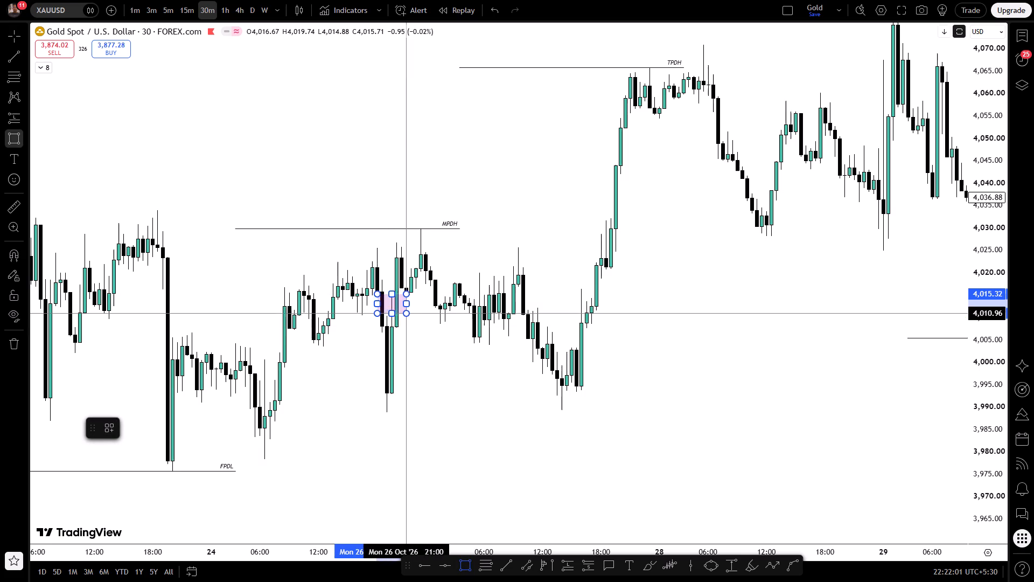
left_click_drag(404, 313, 414, 317, "ctrl")
left_click(414, 317)
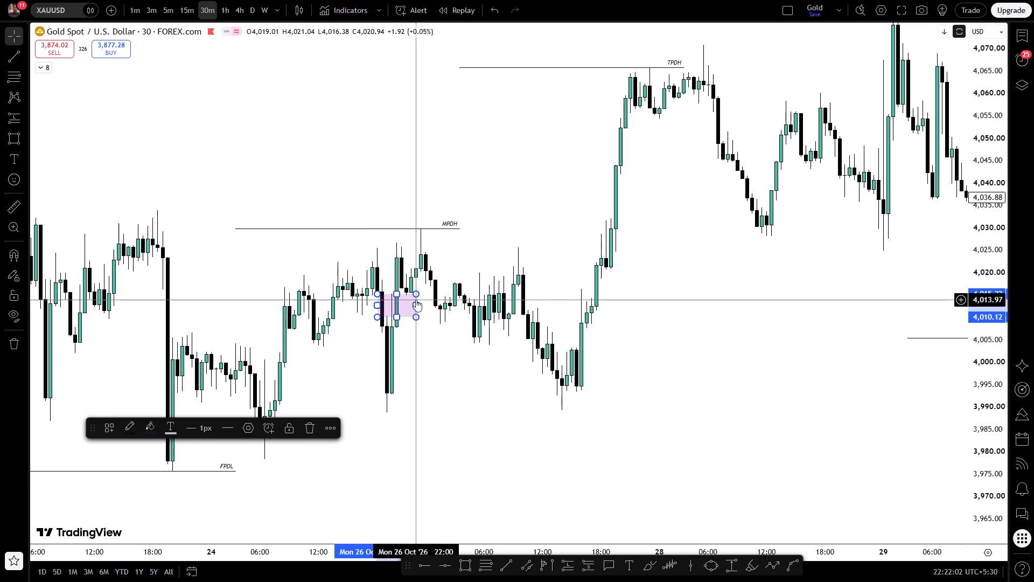
left_click_drag(417, 306, 401, 303)
left_click(446, 341)
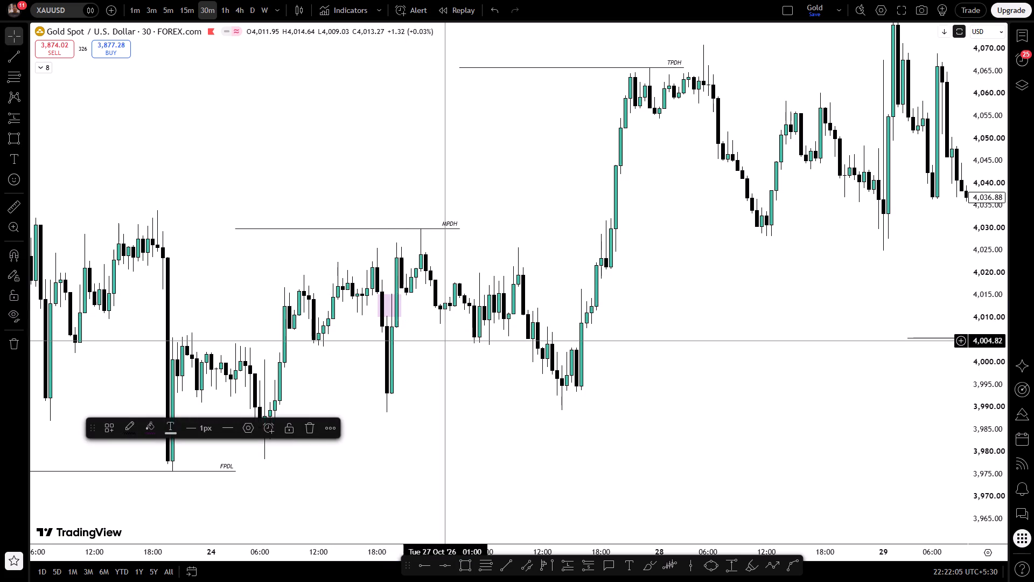
Switch the chart to the 3-minute timeframe and look back through price action around 28 and 29 October.
left_click(155, 6)
scroll(169, 199, "down", 9)
left_click_drag(169, 199, 590, 163)
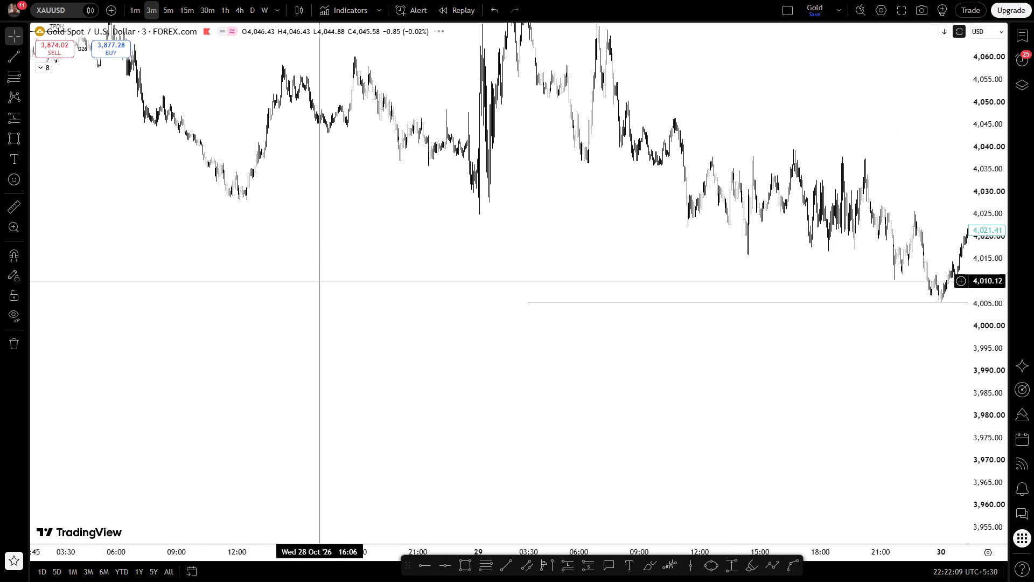
left_click_drag(319, 281, 471, 358)
Switch to the YouTube tab, look through the recommended videos beside the playing song, and leave full-screen view.
key("ctrl+Tab")
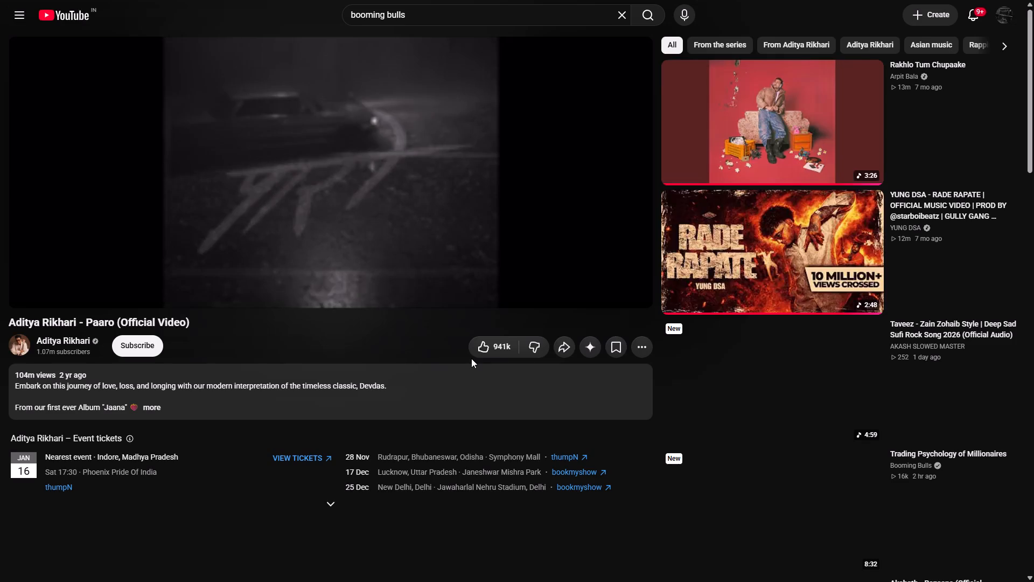
scroll(467, 267, "up", 2)
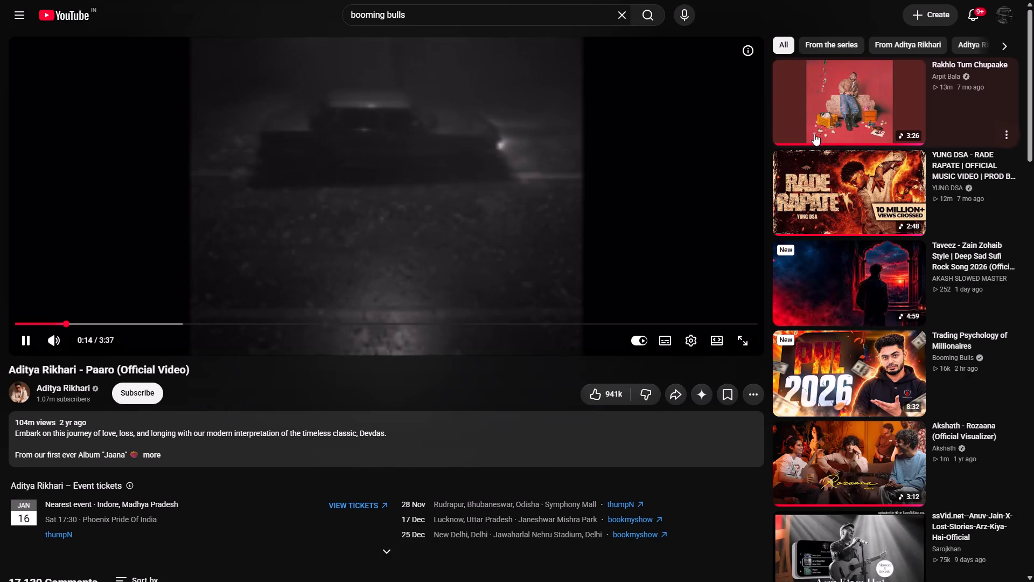
scroll(836, 362, "down", 4)
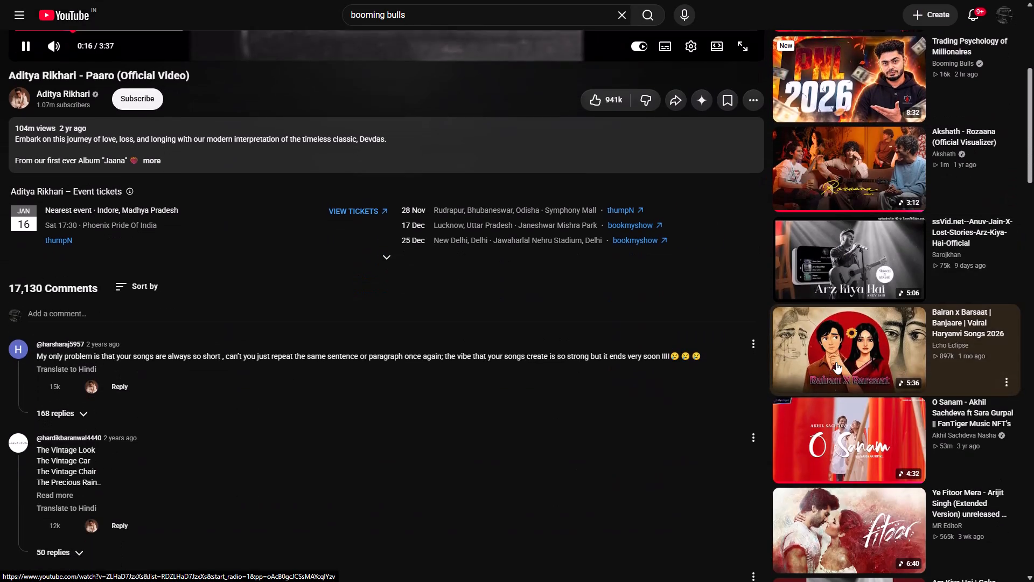
scroll(836, 362, "up", 3)
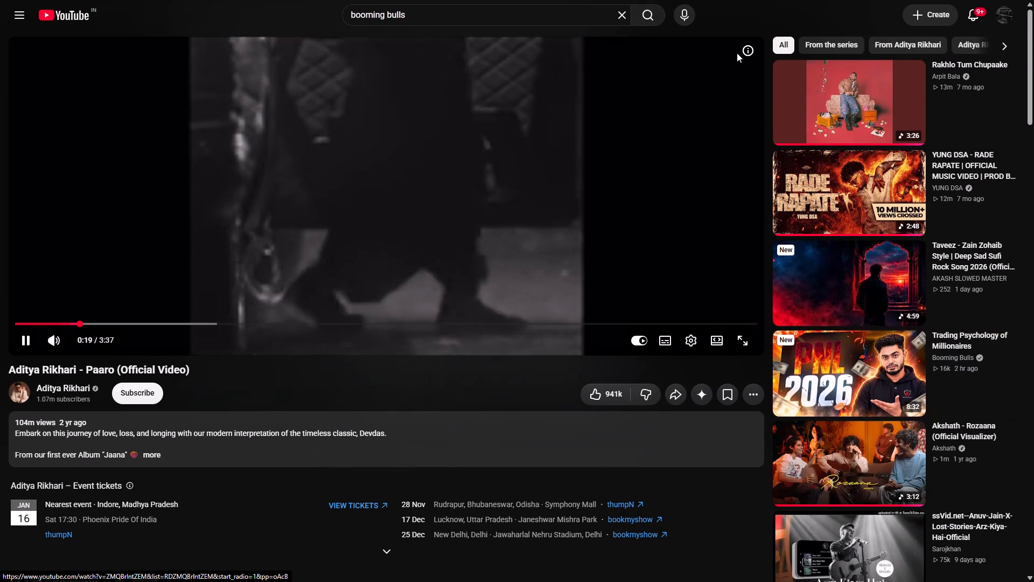
key("Escape")
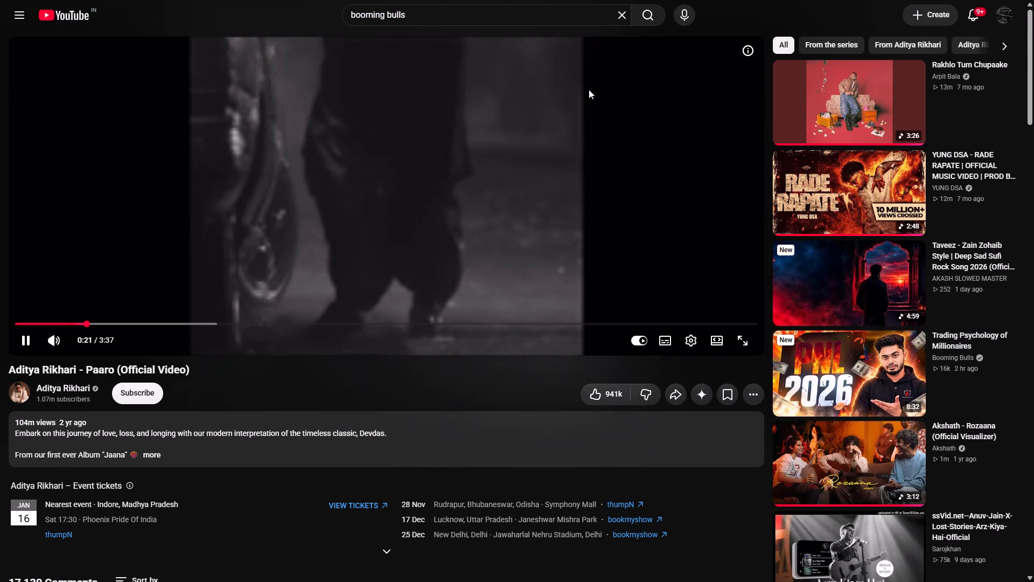
left_click(522, 39)
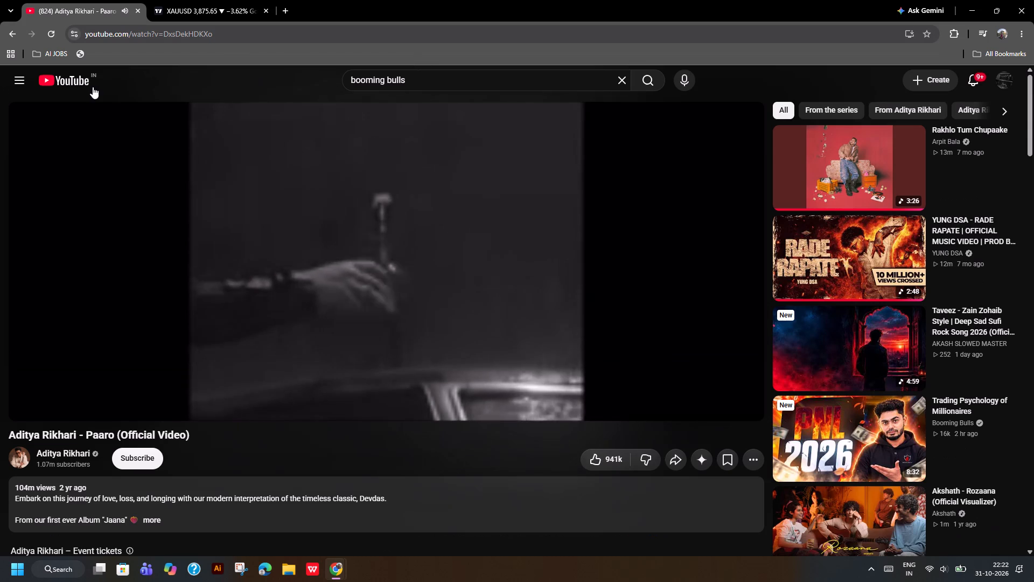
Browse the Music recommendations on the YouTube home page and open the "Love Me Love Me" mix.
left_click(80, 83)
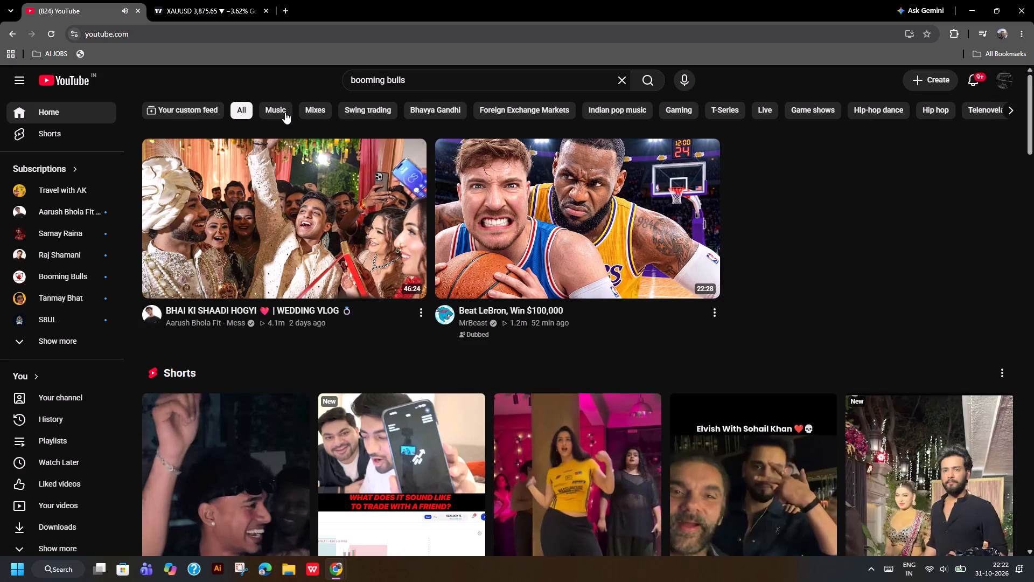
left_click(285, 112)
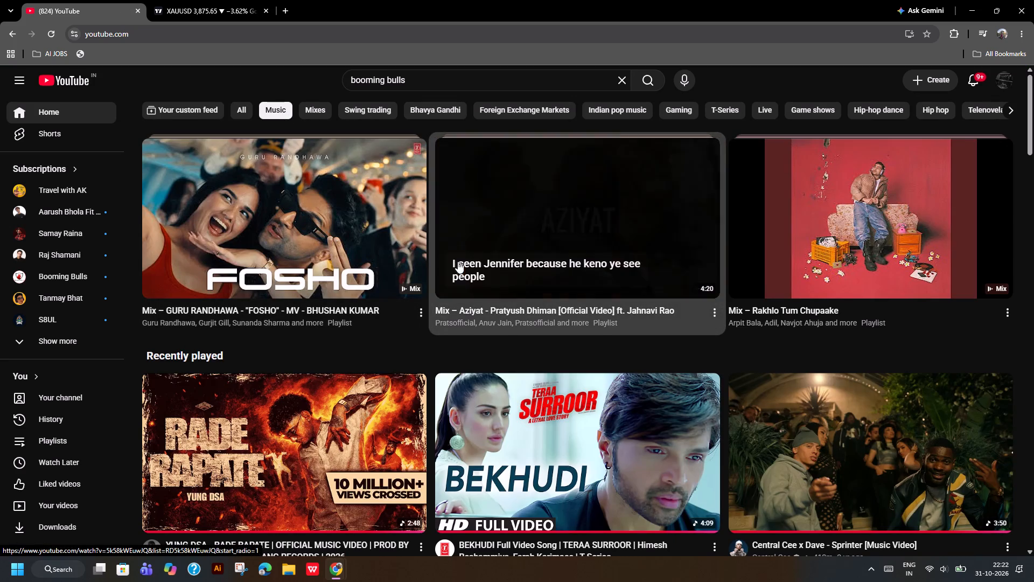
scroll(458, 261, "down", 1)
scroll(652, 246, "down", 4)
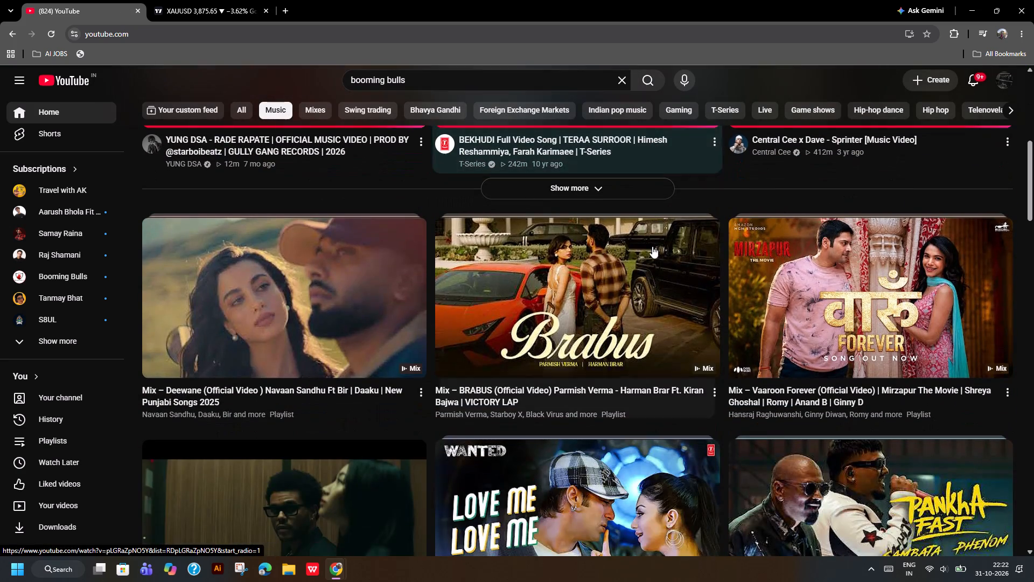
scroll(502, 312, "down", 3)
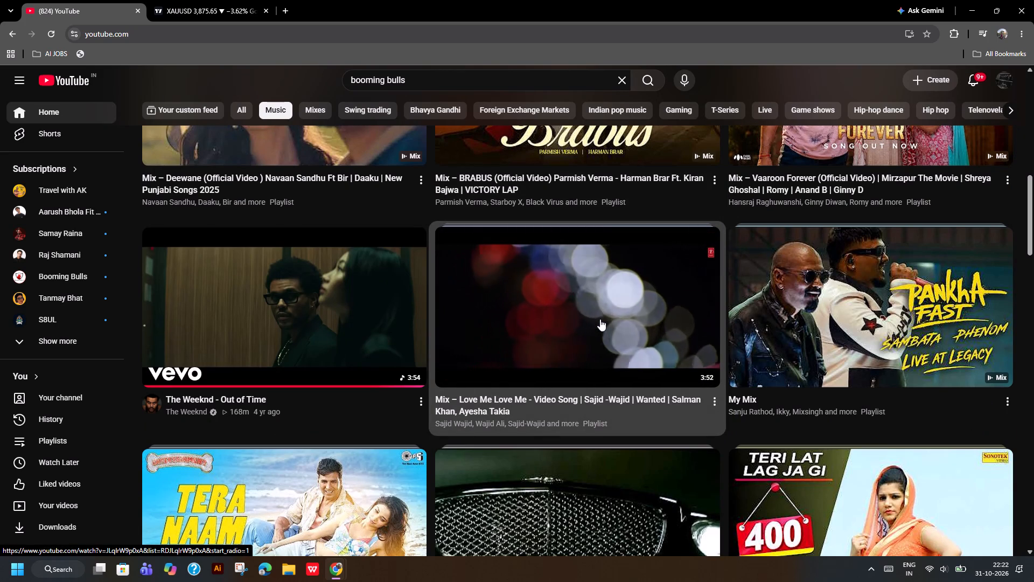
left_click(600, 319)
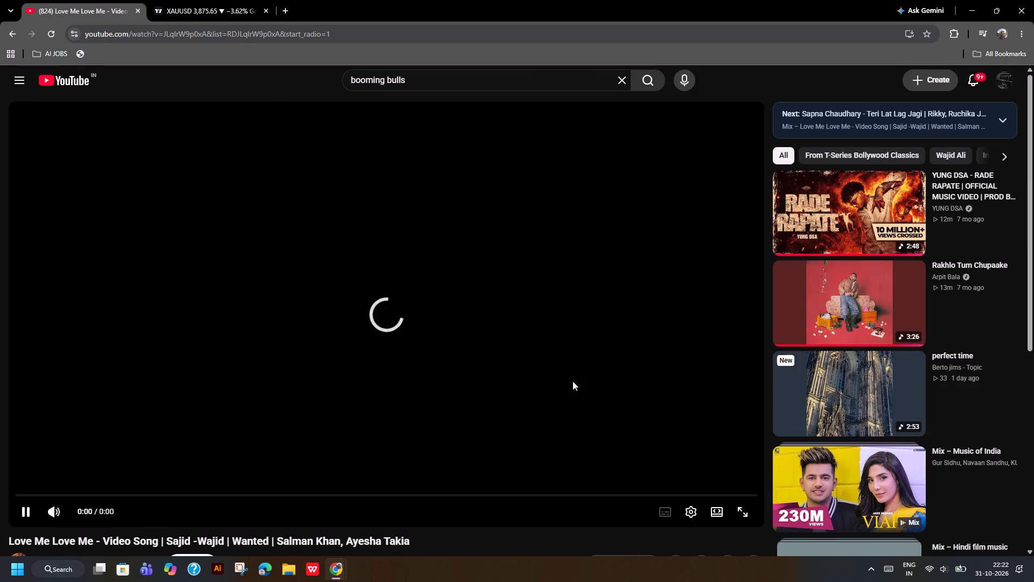
Search YouTube for "age gap song" and play the Age Gap Haryanvi song video from DAKS Music.
left_click(613, 78)
type("age ga")
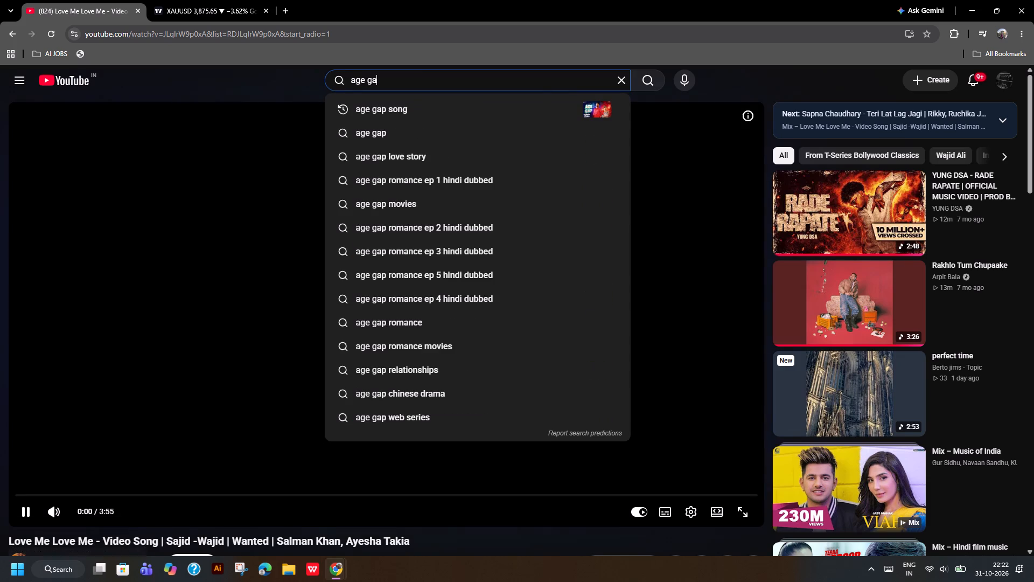
key("Down")
key("Return")
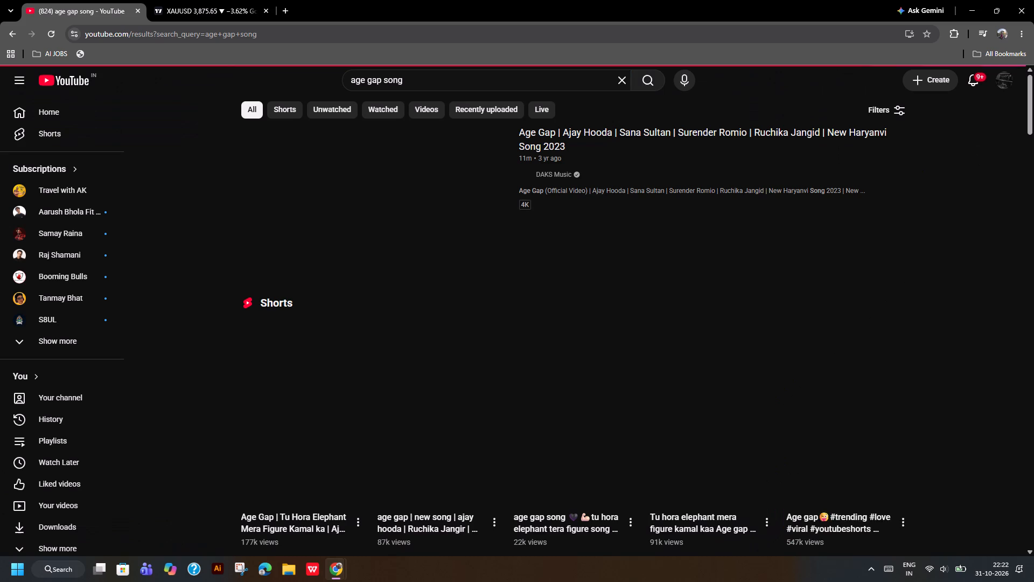
left_click(413, 182)
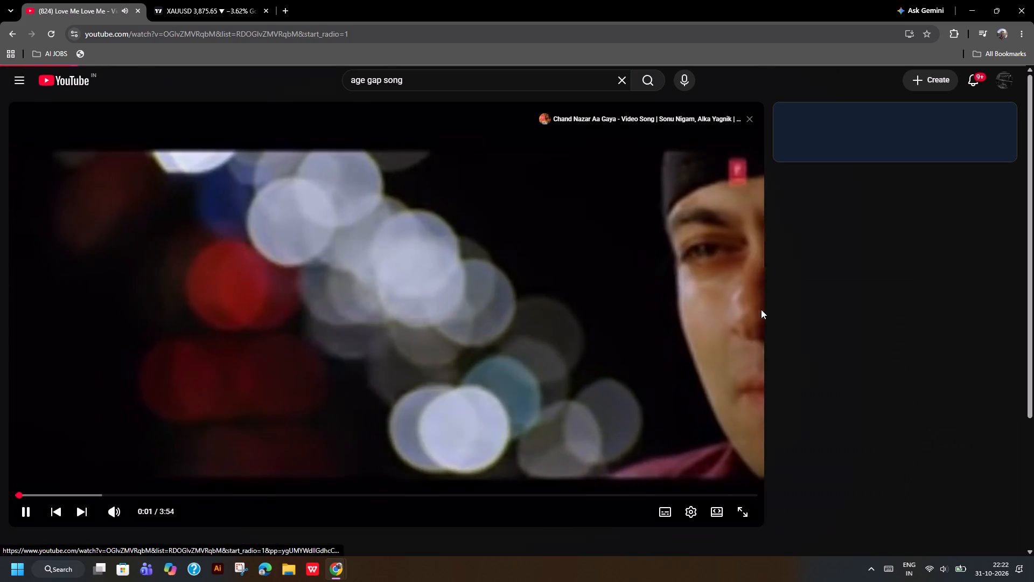
left_click(688, 515)
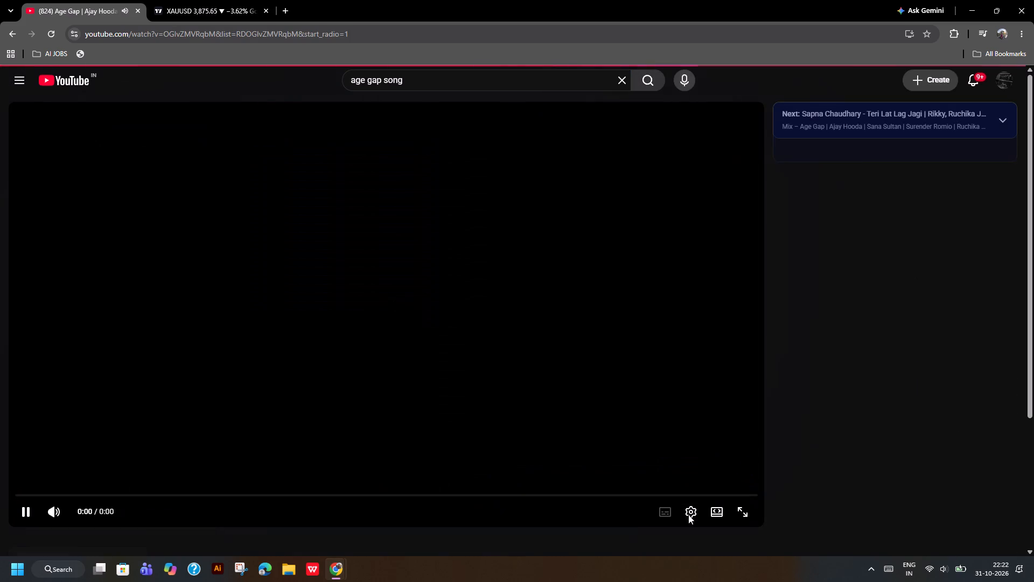
left_click(689, 509)
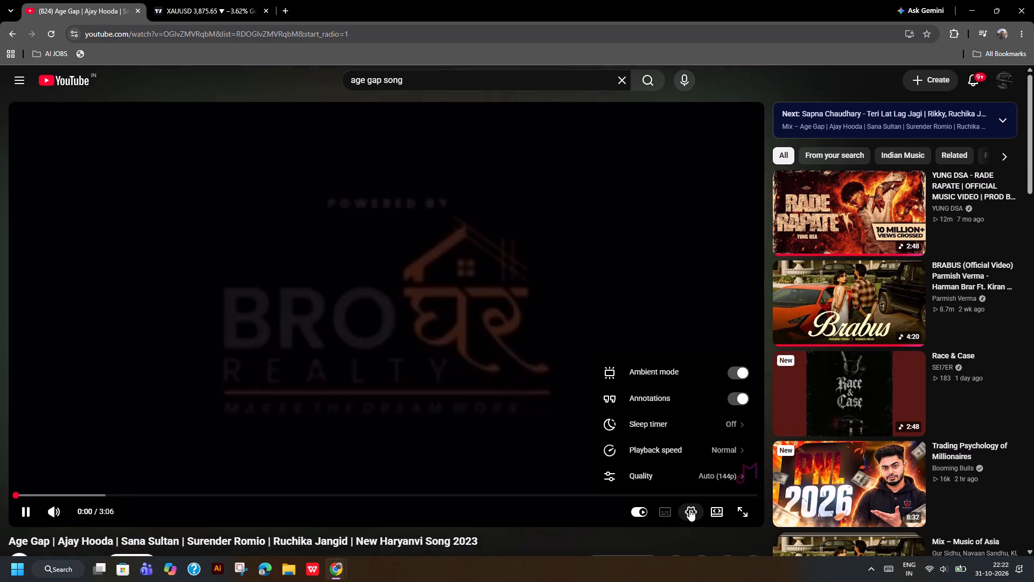
left_click(689, 509)
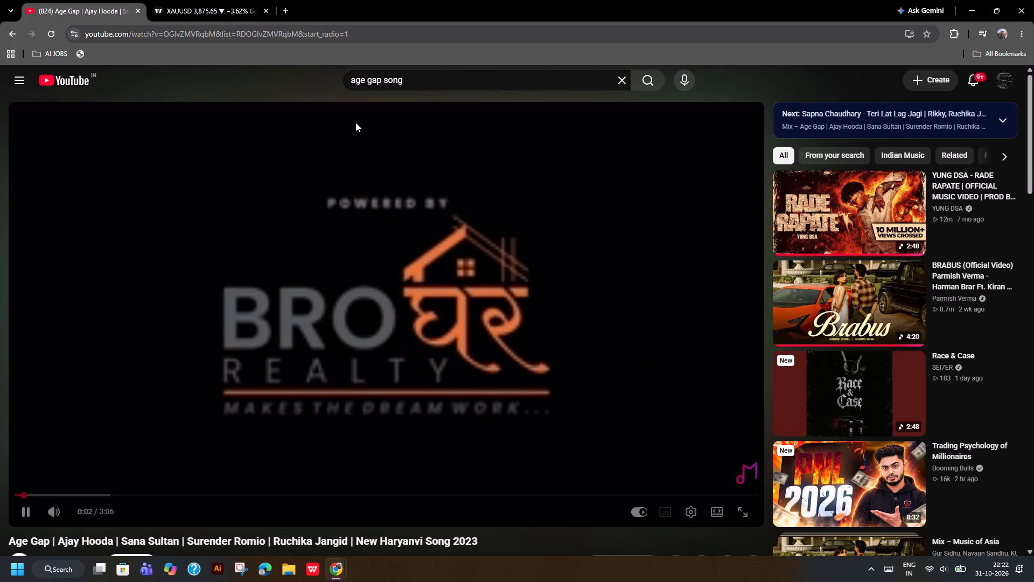
Return to the XAUUSD chart in full screen and examine 3-minute price action around the shaded 26 October zone.
left_click(221, 0)
key("F11")
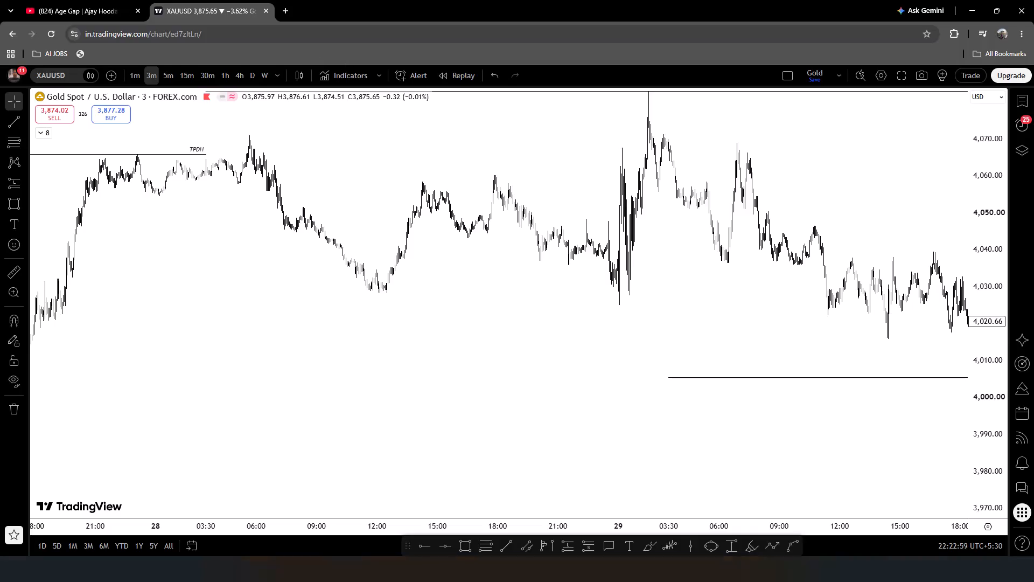
left_click(543, 238)
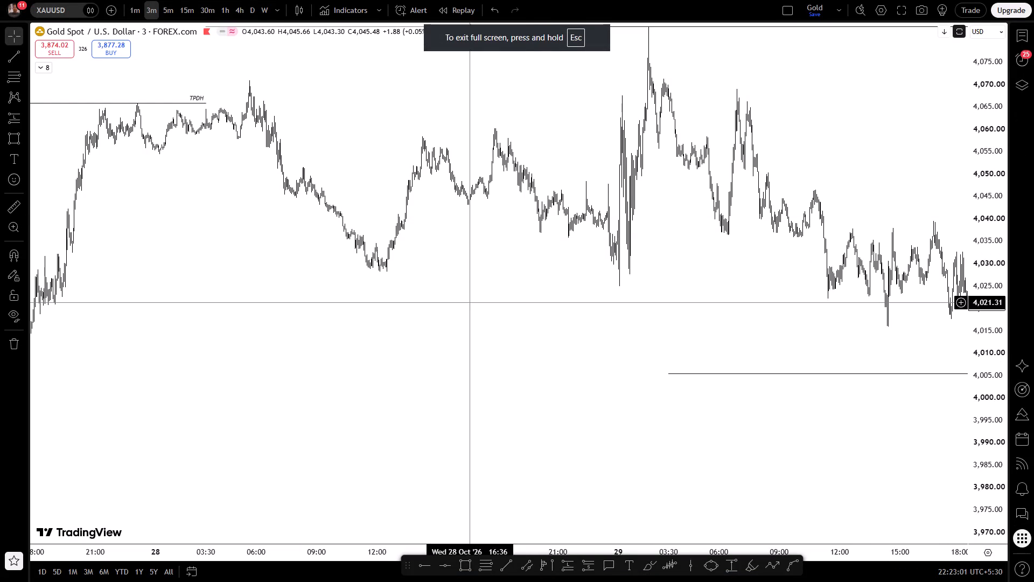
left_click_drag(439, 310, 886, 300)
left_click_drag(410, 337, 901, 318)
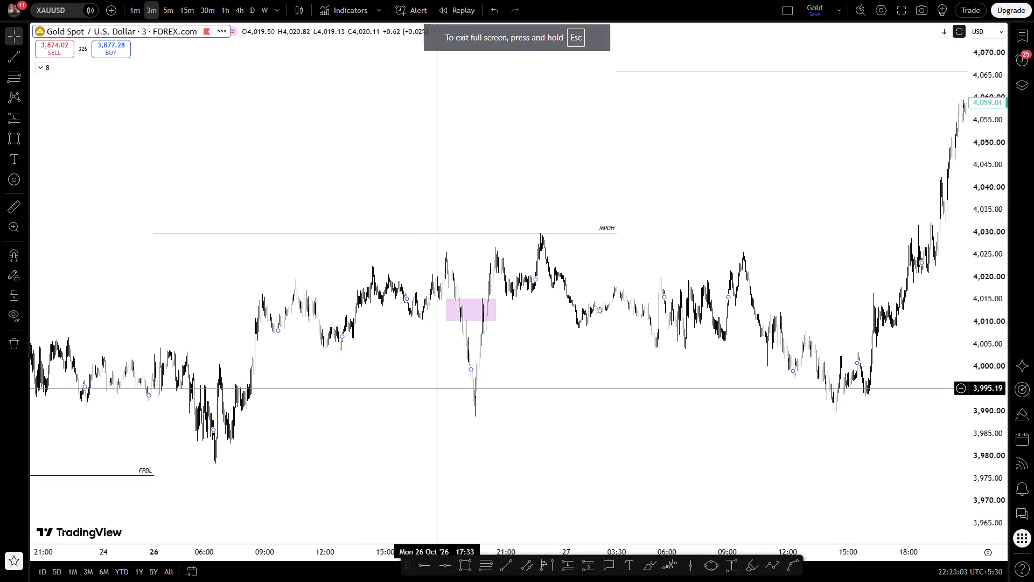
left_click_drag(437, 388, 619, 385)
scroll(619, 385, "up", 4)
left_click_drag(501, 381, 712, 359)
scroll(712, 359, "up", 1)
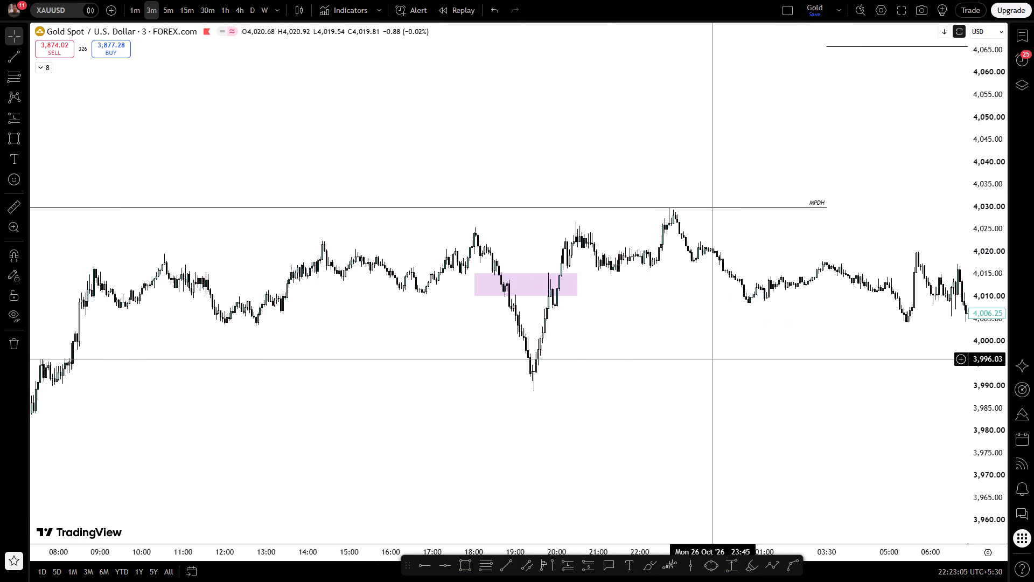
scroll(712, 359, "up", 1)
left_click_drag(749, 356, 775, 366)
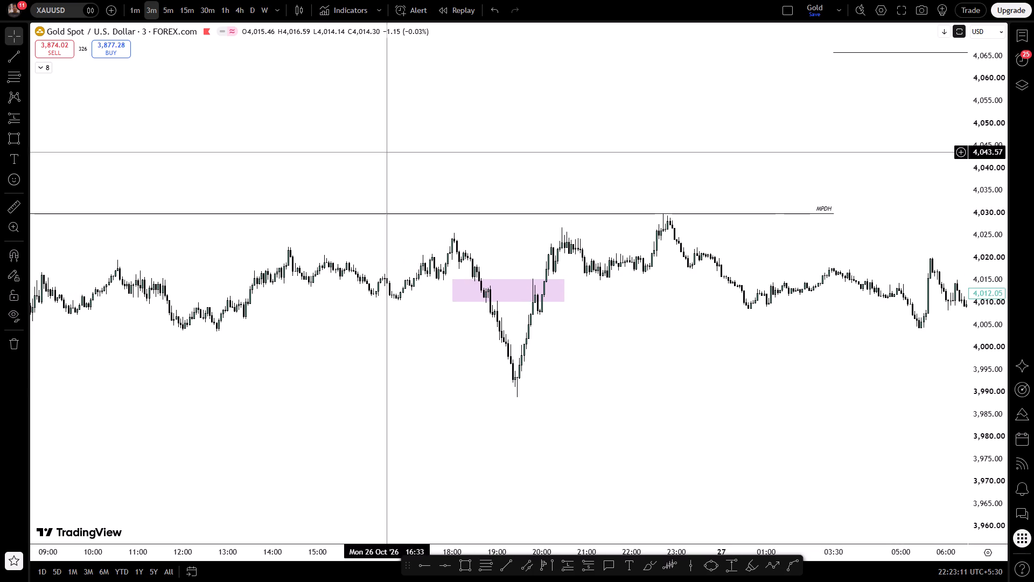
Switch the chart to the 15-minute timeframe and examine price action around the shaded zone and MPDH level on 26 and 27 October.
left_click(197, 5)
scroll(688, 175, "up", 6)
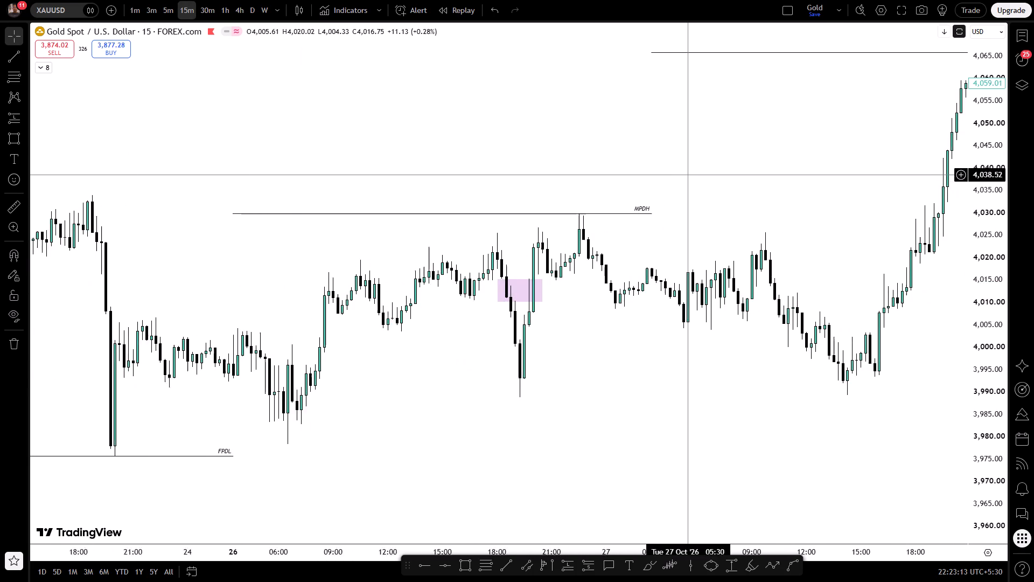
left_click_drag(581, 275, 610, 267)
left_click_drag(551, 317, 518, 328)
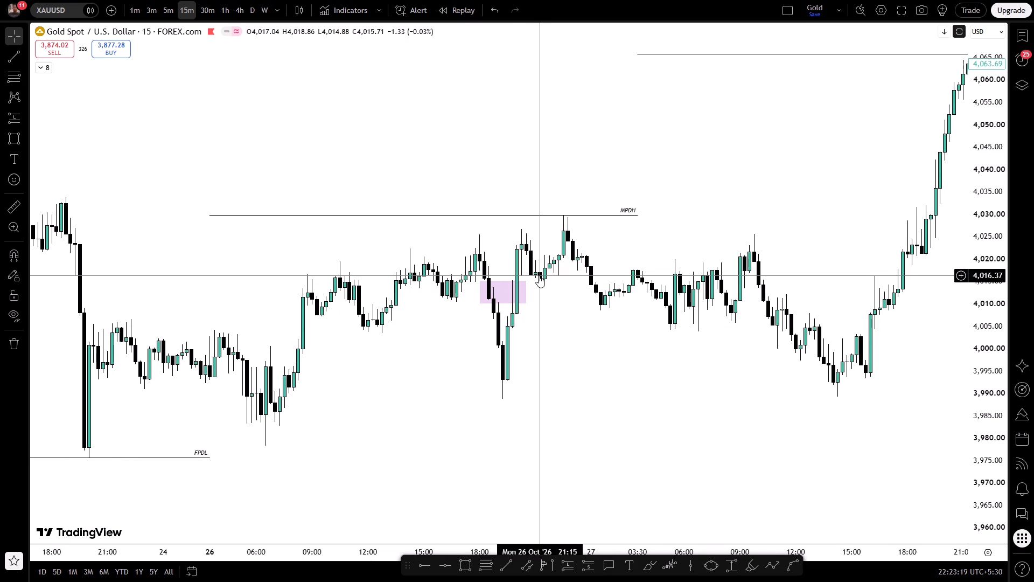
left_click_drag(544, 281, 551, 308)
left_click_drag(551, 308, 546, 324)
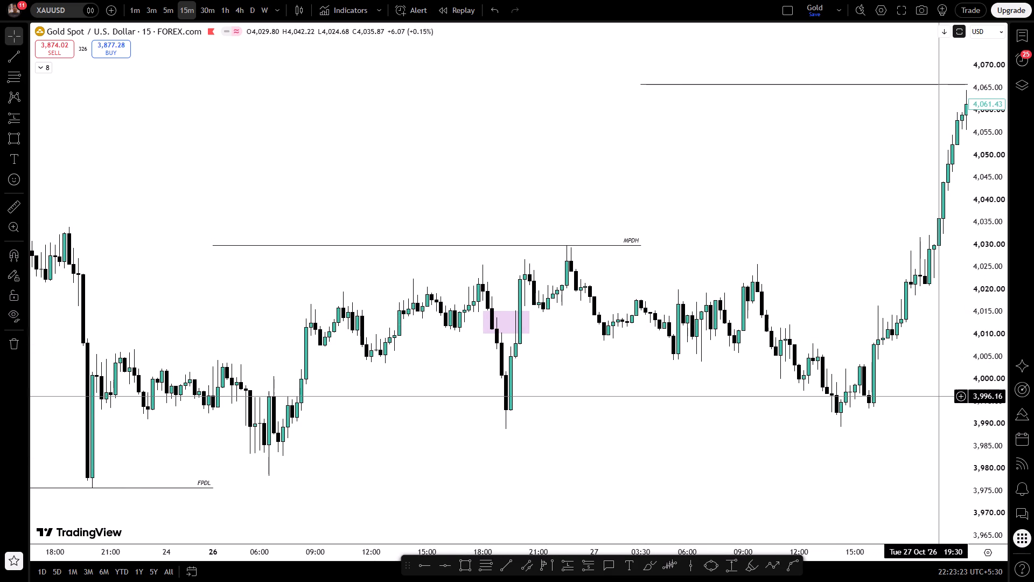
left_click_drag(989, 437, 958, 300)
scroll(780, 380, "up", 2)
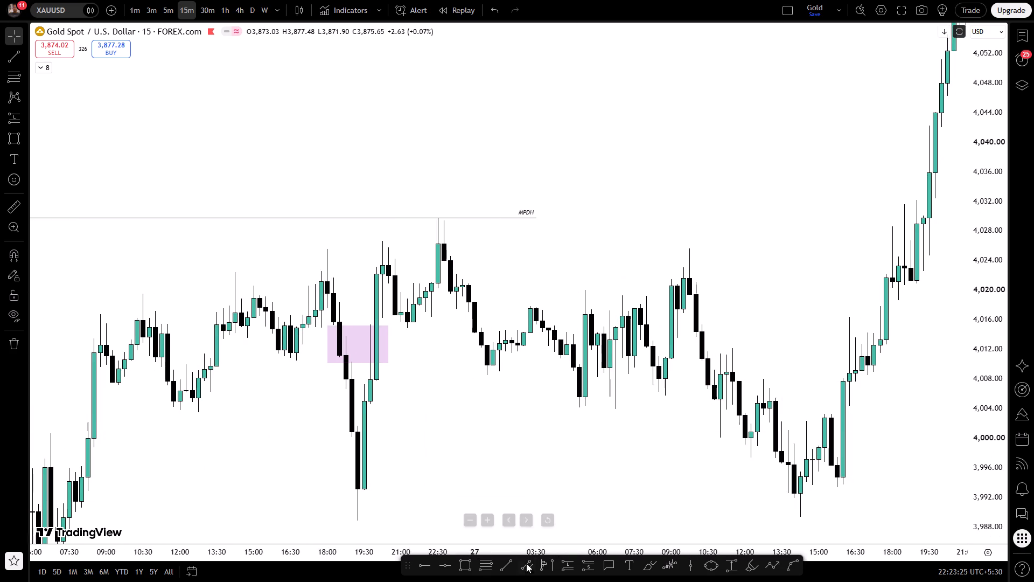
left_click(467, 565)
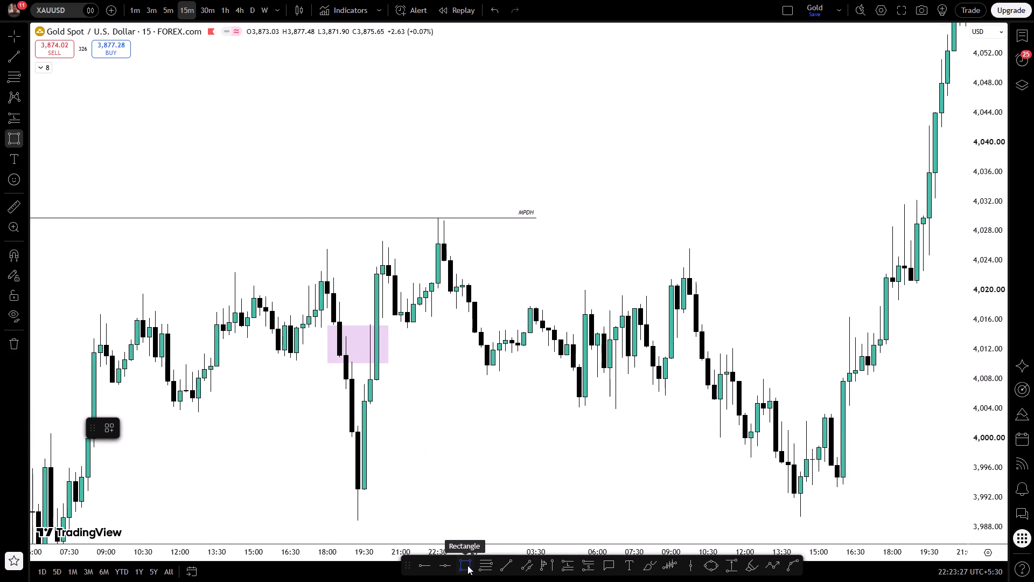
right_click(463, 448)
left_click_drag(507, 403, 441, 409)
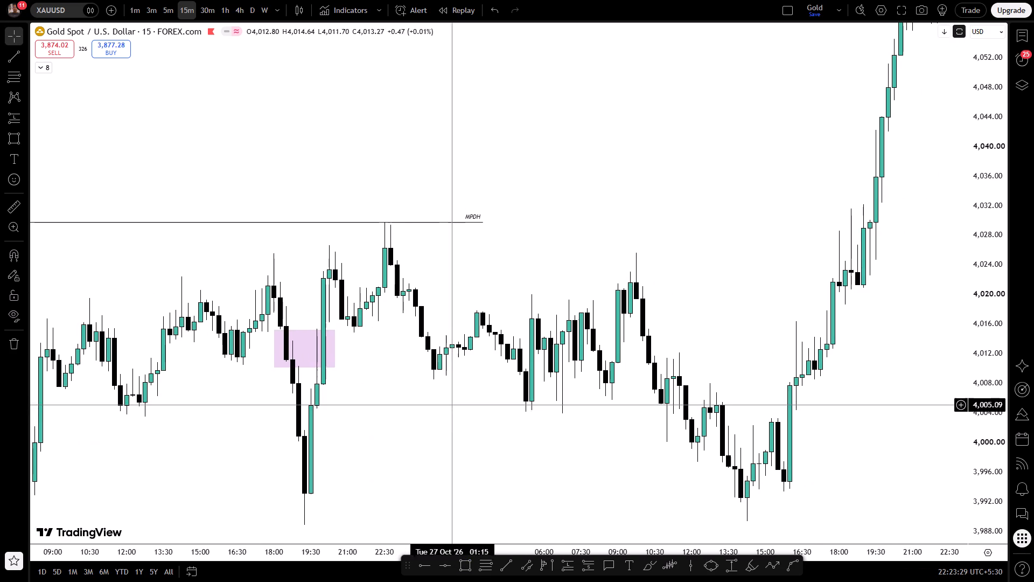
left_click_drag(490, 389, 472, 387)
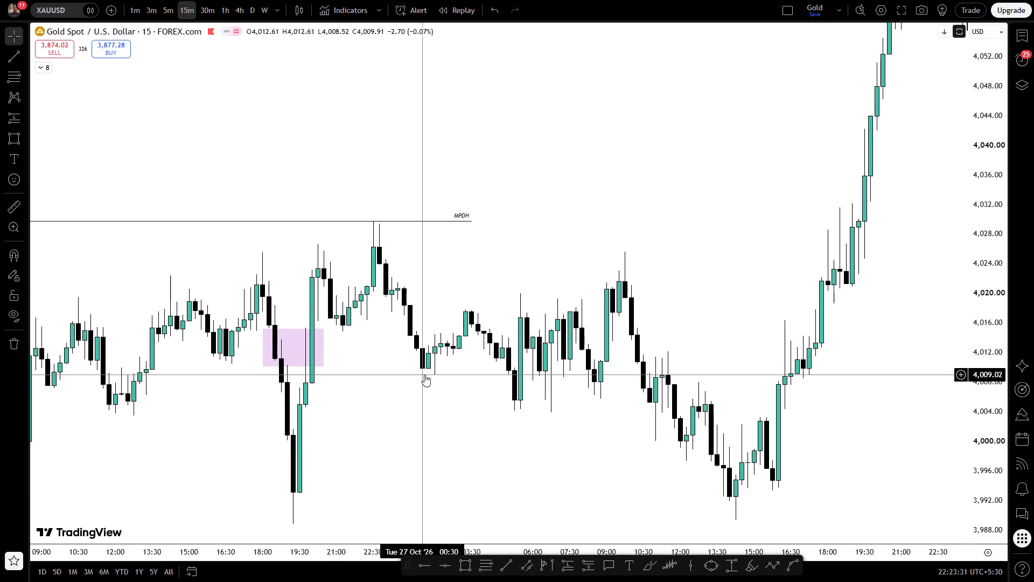
left_click_drag(417, 423, 498, 375)
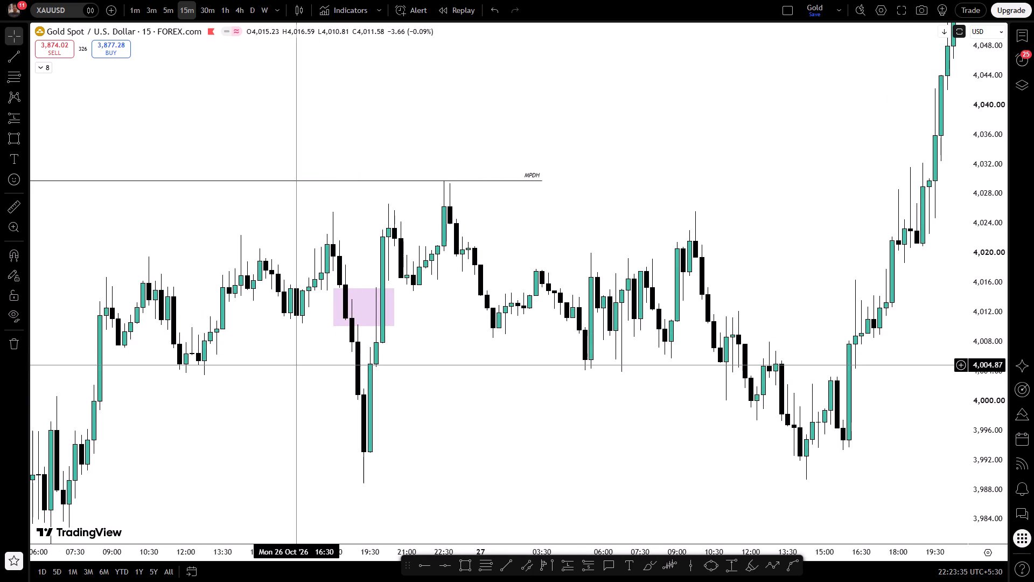
Delete the shaded rectangle over the sharp 26 October evening drop on the 15-minute chart.
left_click_drag(296, 365, 344, 379)
scroll(344, 379, "up", 1)
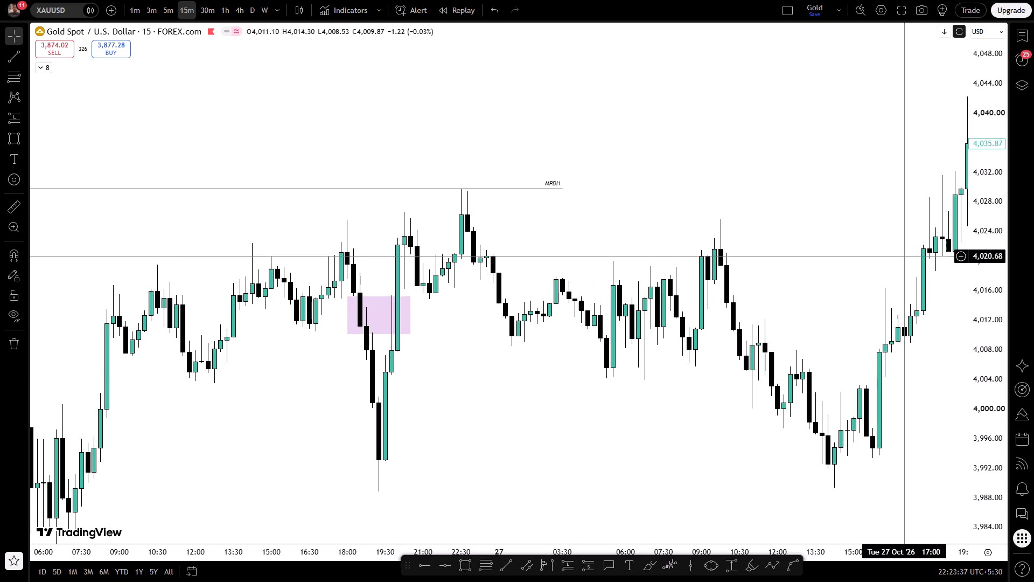
left_click_drag(992, 328, 955, 215)
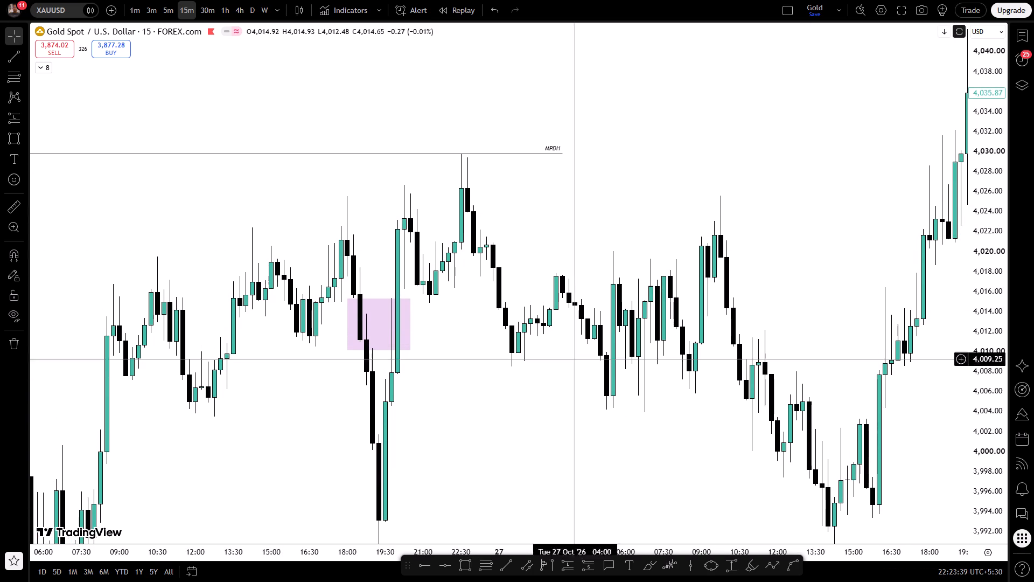
left_click_drag(417, 425, 536, 392)
left_click_drag(303, 415, 355, 422)
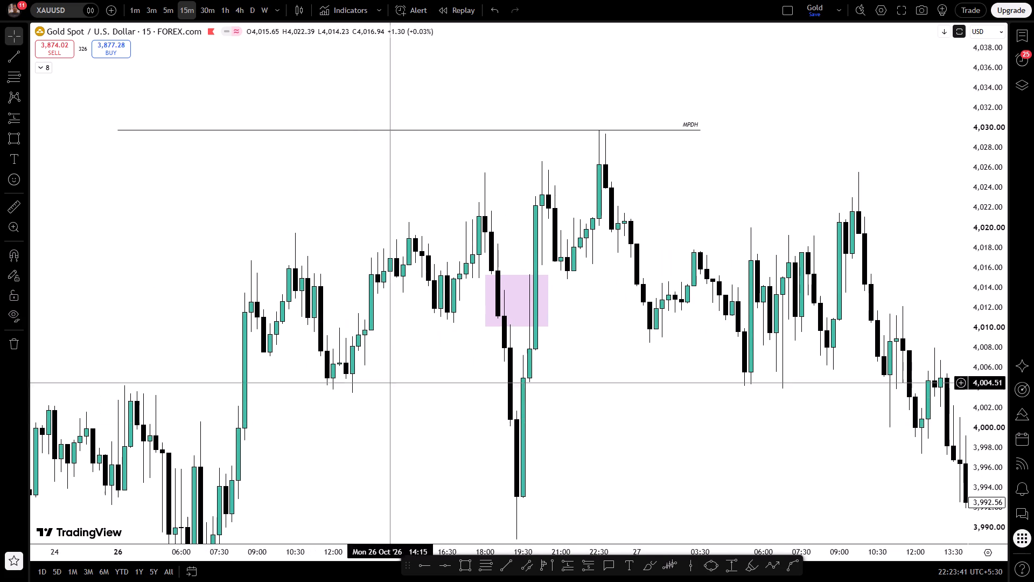
left_click(520, 276)
key("BackSpace")
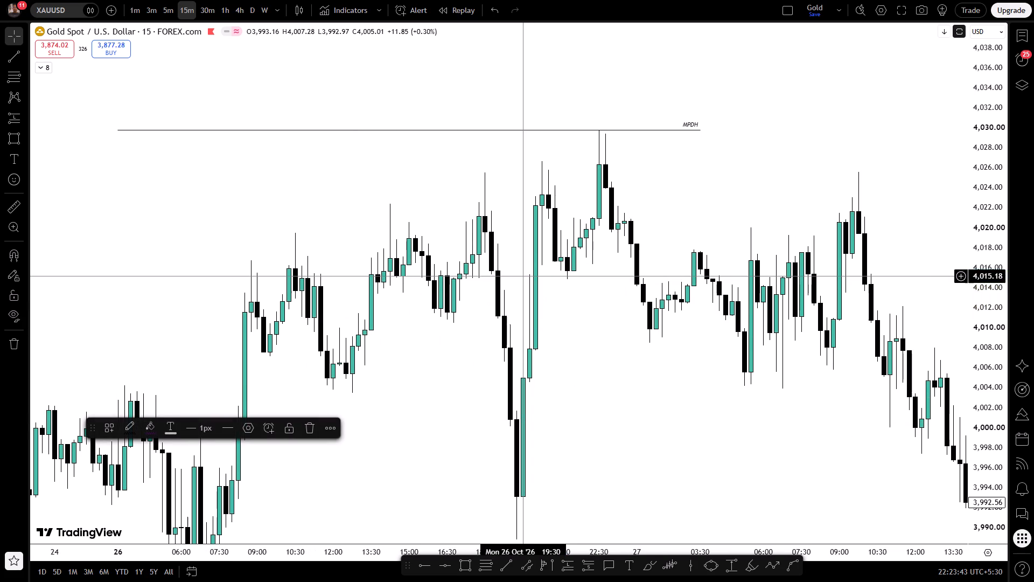
Draw a thin rectangle from 11:15 to 13:00 on 26 October, between about 4,009.6 and 4,009.1.
left_click(469, 560)
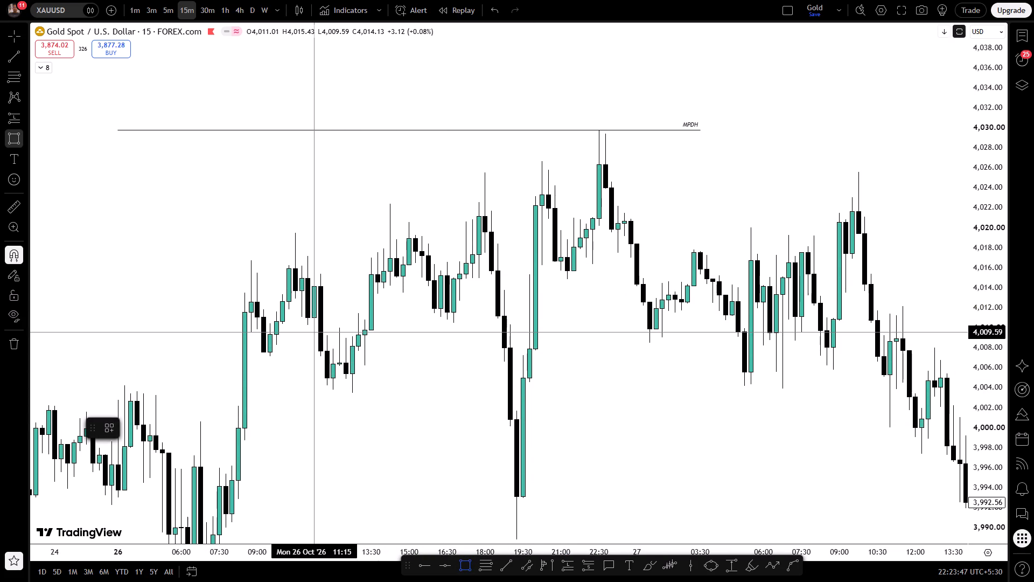
left_click(316, 330, "ctrl")
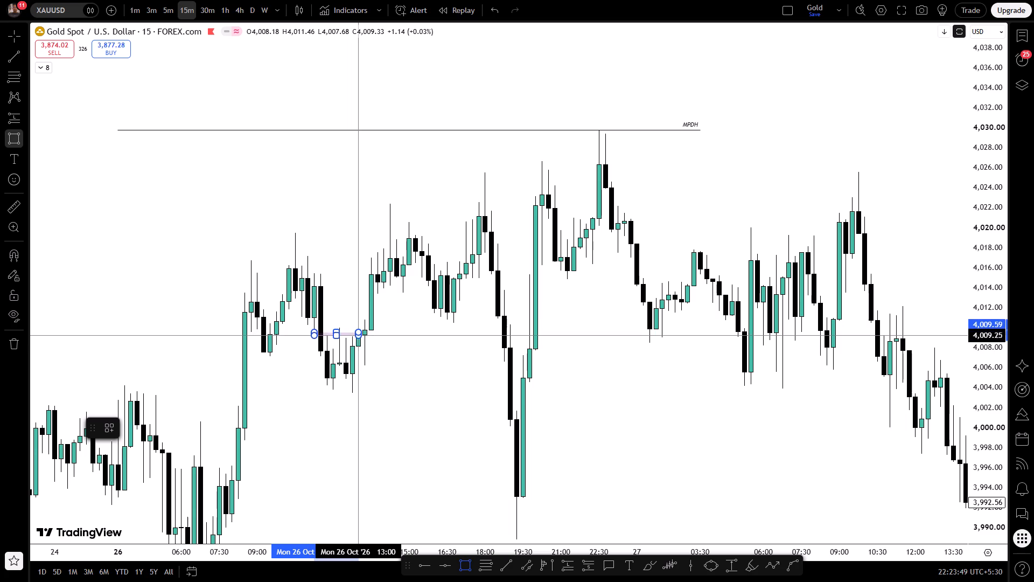
left_click(357, 337)
Switch the chart to the 3-minute timeframe and examine price action around the thin 26 October midday zone.
left_click_drag(421, 362, 530, 347)
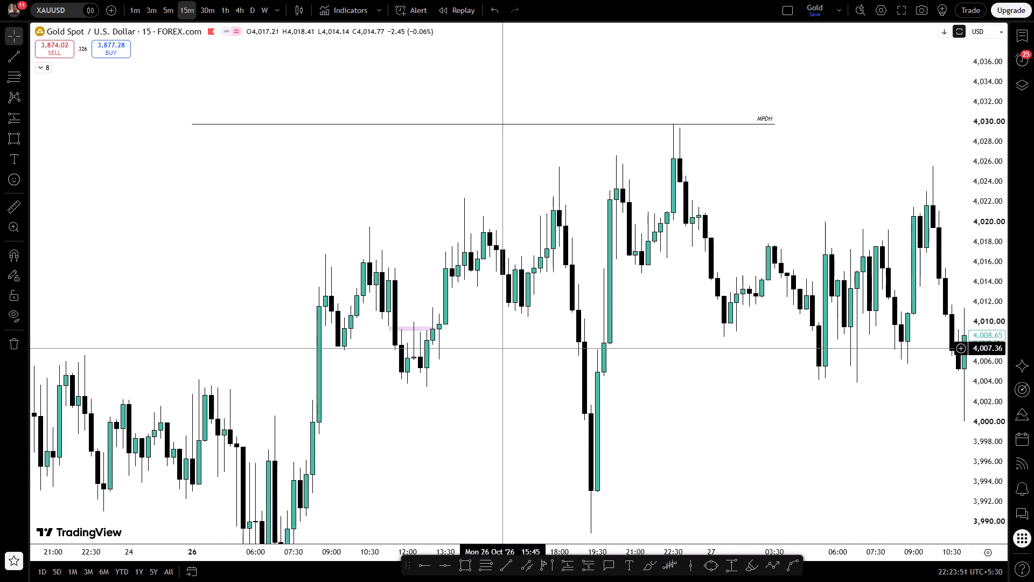
left_click(148, 15)
scroll(235, 252, "down", 17)
left_click_drag(150, 328, 454, 271)
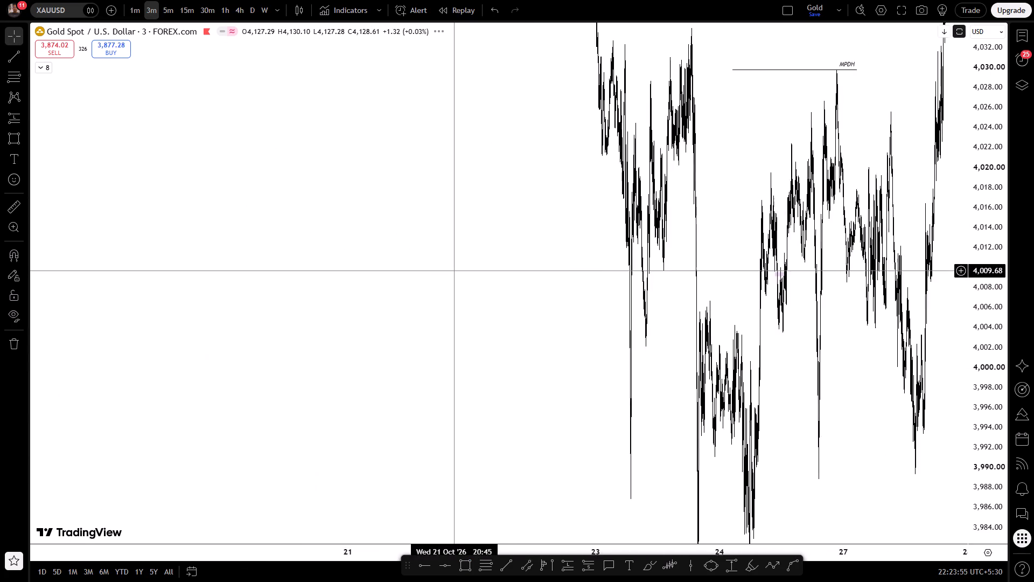
scroll(454, 271, "up", 10)
left_click_drag(308, 302, 821, 244)
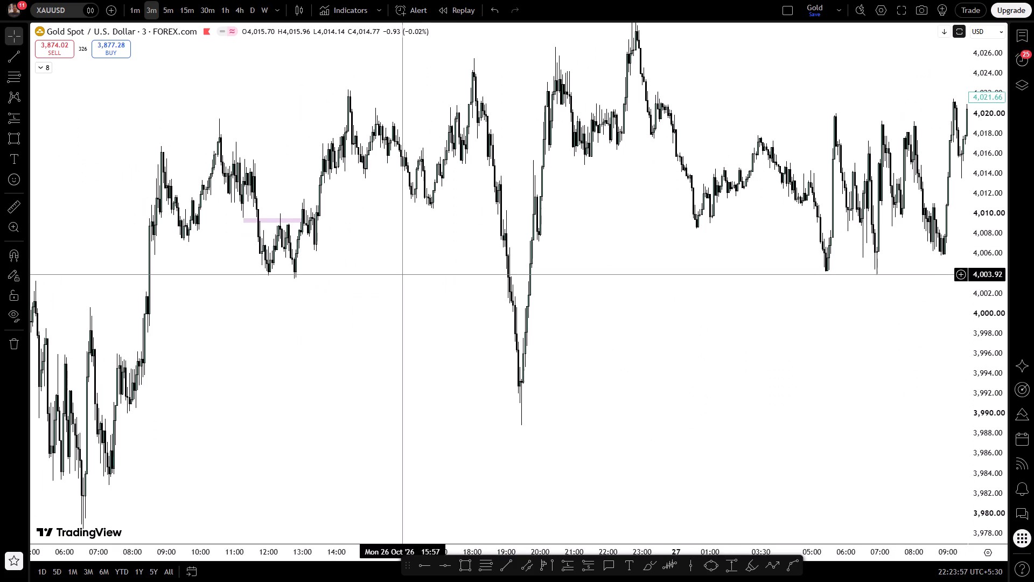
scroll(383, 278, "up", 4)
left_click_drag(219, 296, 960, 223)
left_click_drag(652, 297, 656, 304)
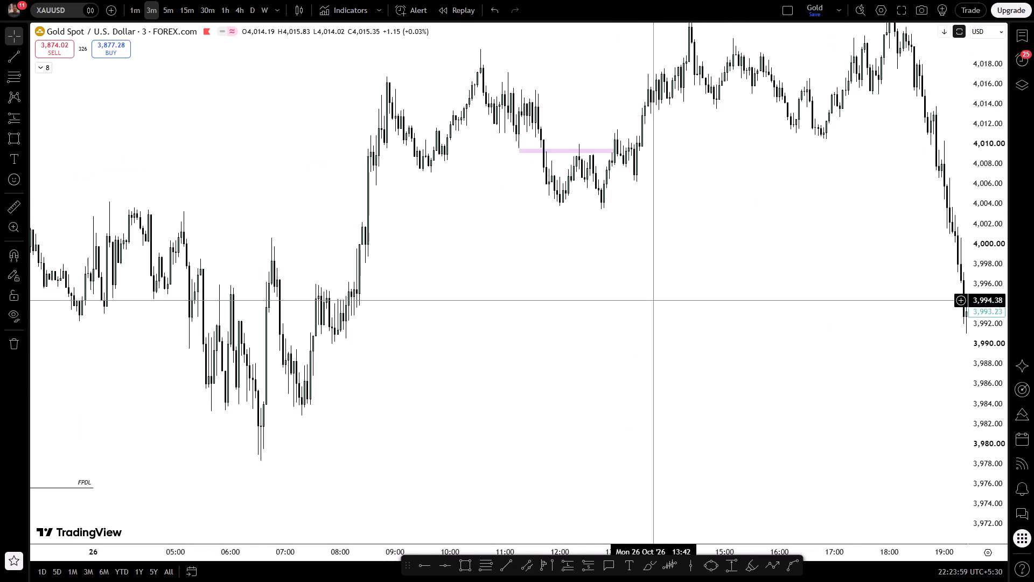
left_click_drag(656, 304, 739, 424)
scroll(705, 325, "up", 4)
left_click_drag(651, 331, 753, 362)
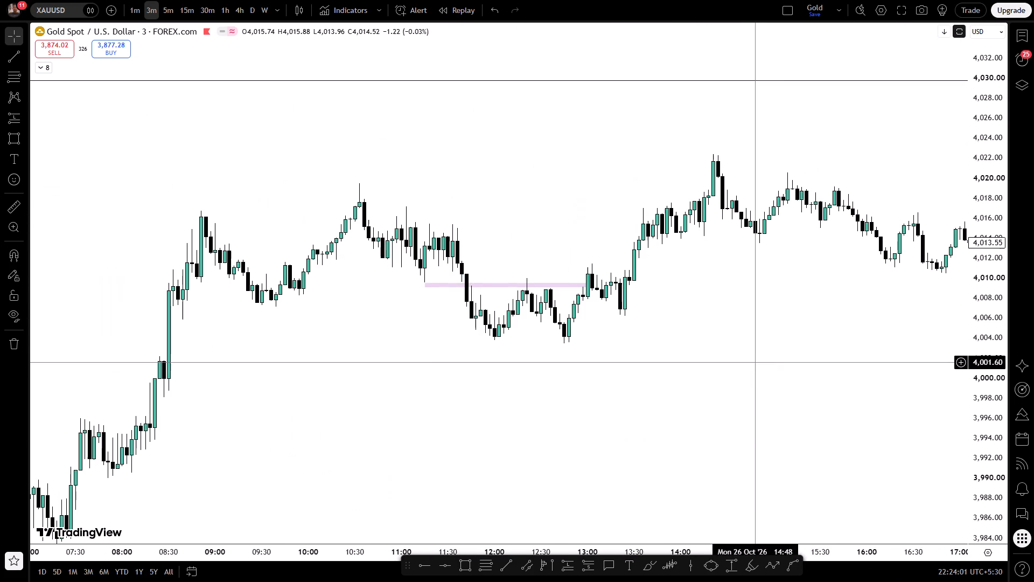
left_click_drag(990, 456, 950, 137)
left_click_drag(727, 303, 750, 339)
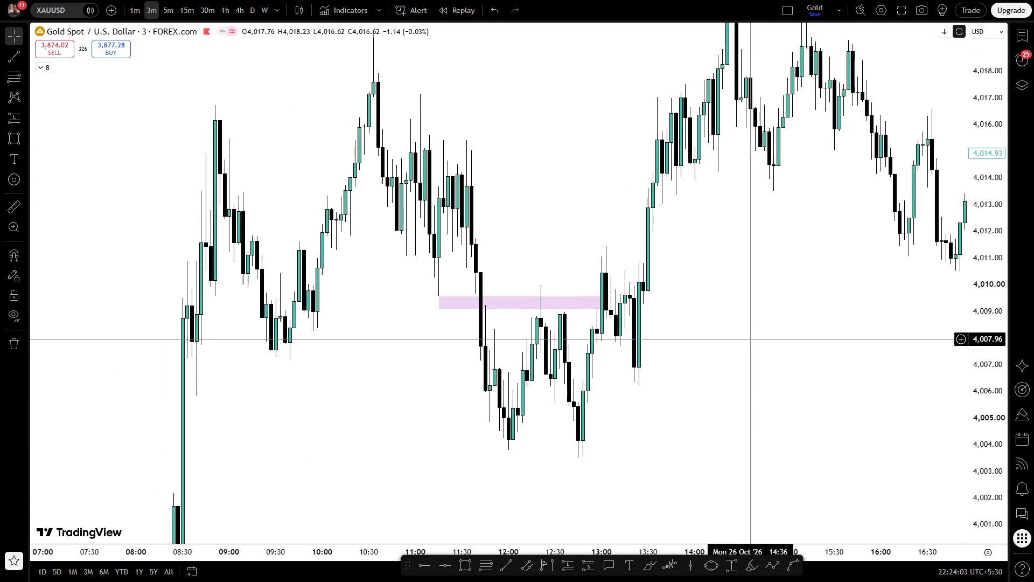
scroll(750, 339, "up", 1)
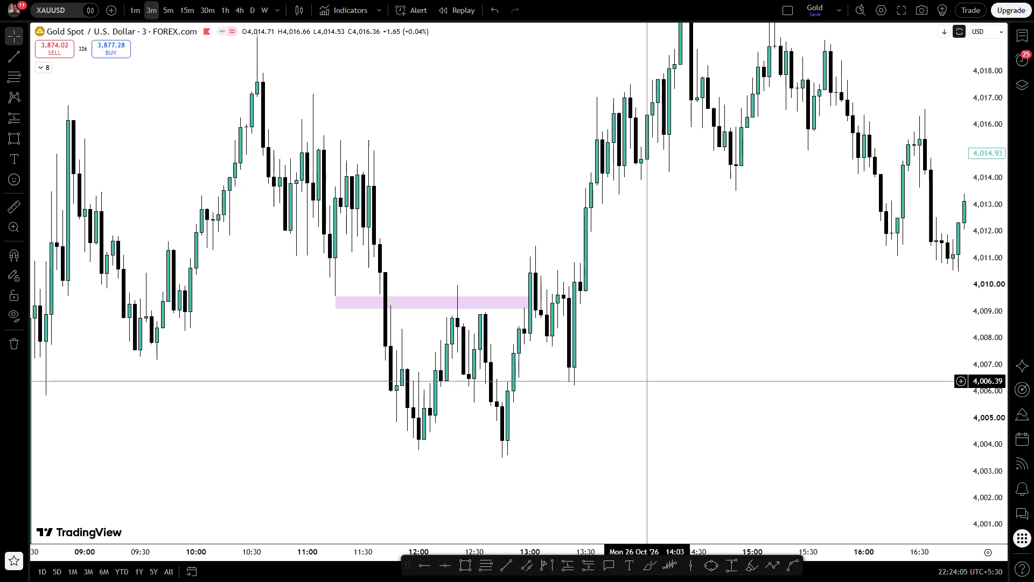
Place a short position at 26 October 12:39 with entry 4,005.61, stop 4,010.04 and target 3,996.42, narrowed to end just past 13:00.
left_click(582, 564)
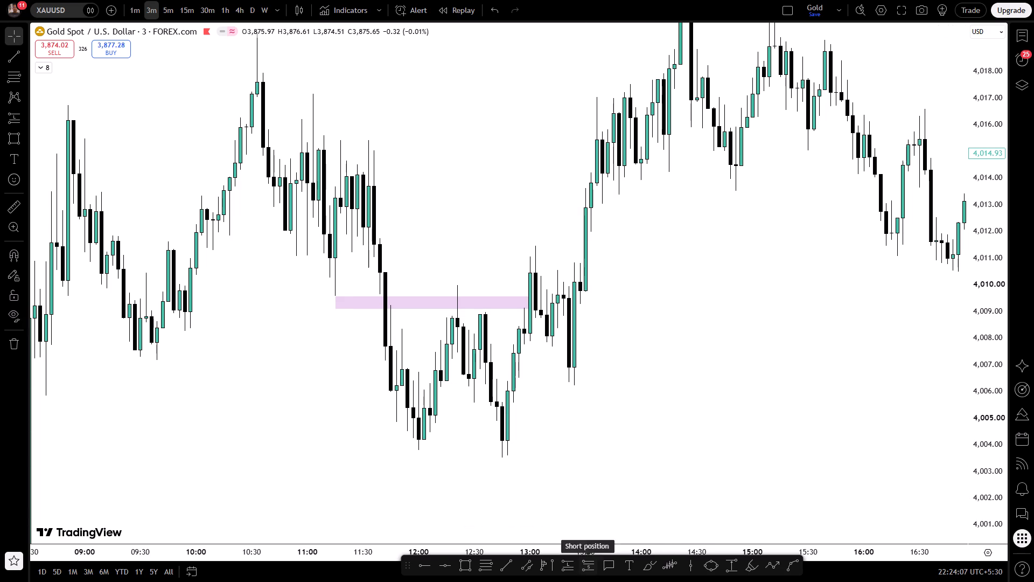
left_click(489, 403, "ctrl")
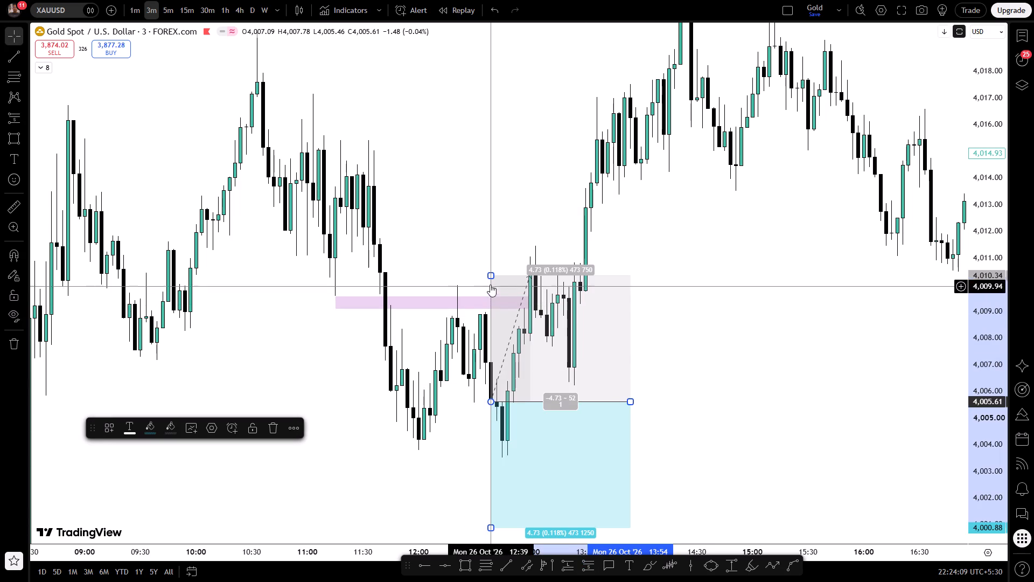
left_click_drag(490, 274, 502, 283)
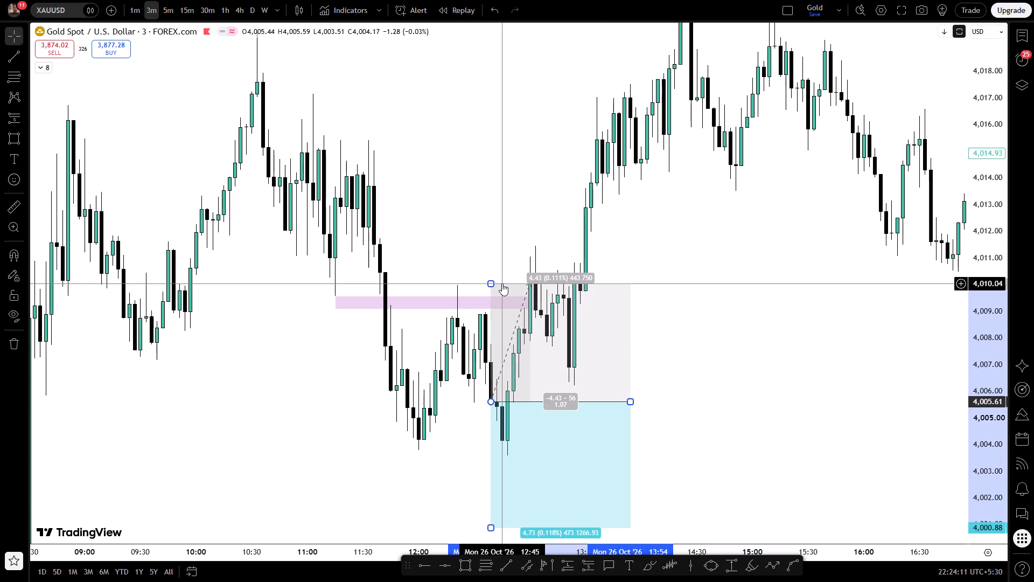
left_click_drag(470, 255, 445, 200)
left_click_drag(426, 411, 349, 281)
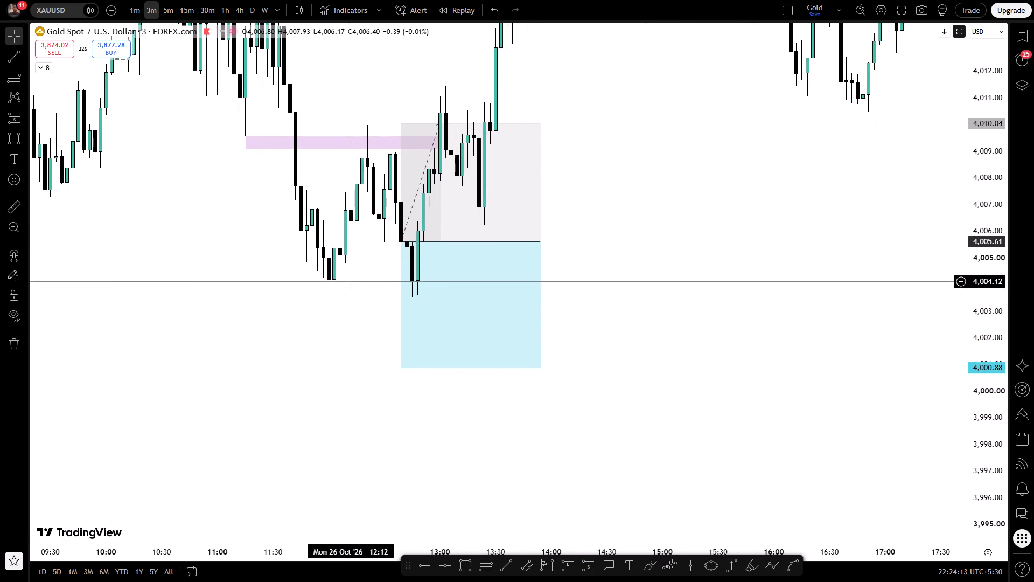
left_click_drag(401, 365, 405, 469)
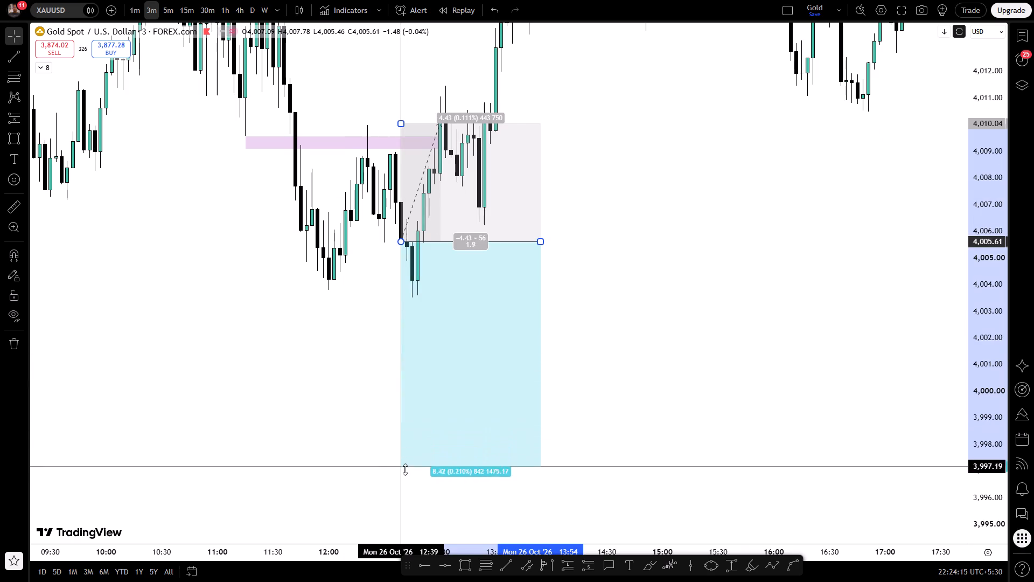
left_click_drag(405, 469, 408, 487)
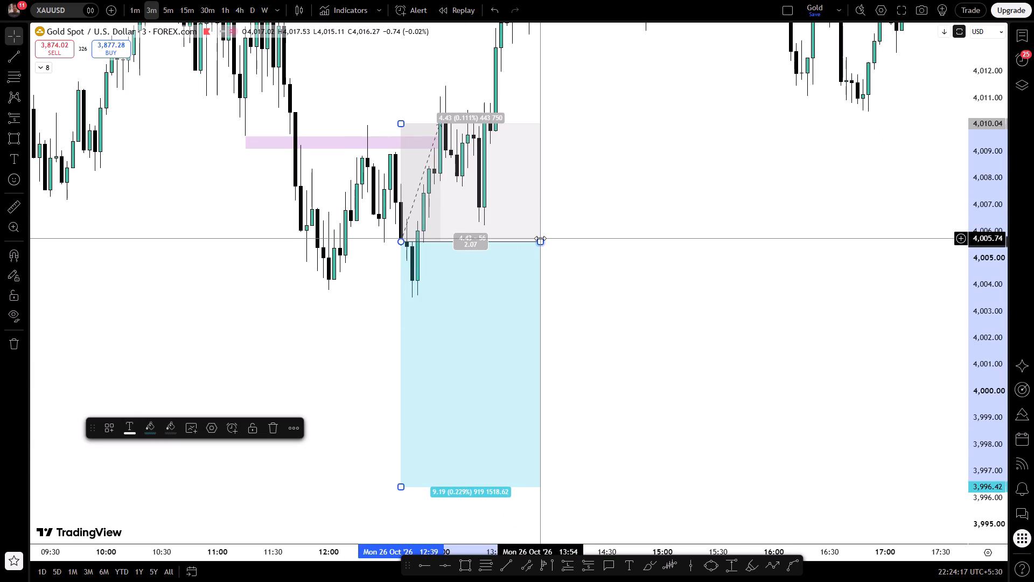
left_click_drag(540, 238, 451, 239)
Switch the chart to the 1-hour timeframe and examine price action around the labelled previous-day highs and lows from 23 to 30 October.
left_click_drag(587, 198, 481, 268)
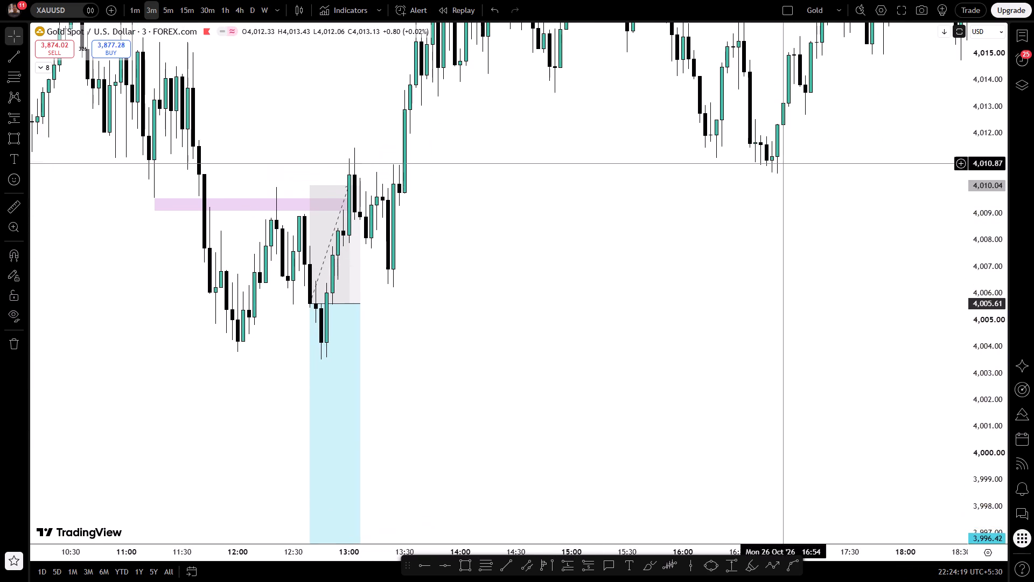
left_click_drag(970, 118, 917, 435)
scroll(641, 369, "down", 4)
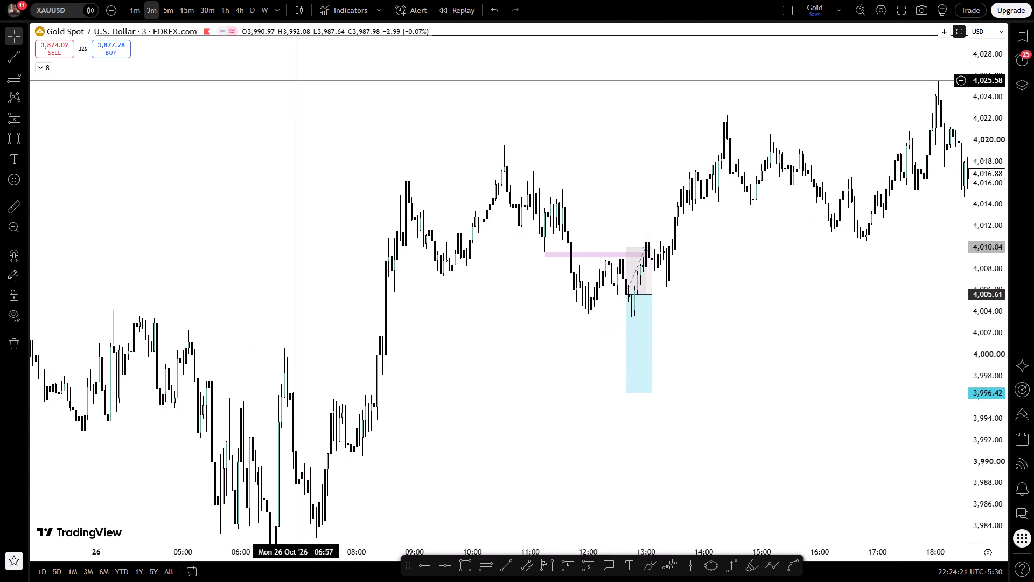
left_click(225, 16)
left_click_drag(854, 162, 473, 334)
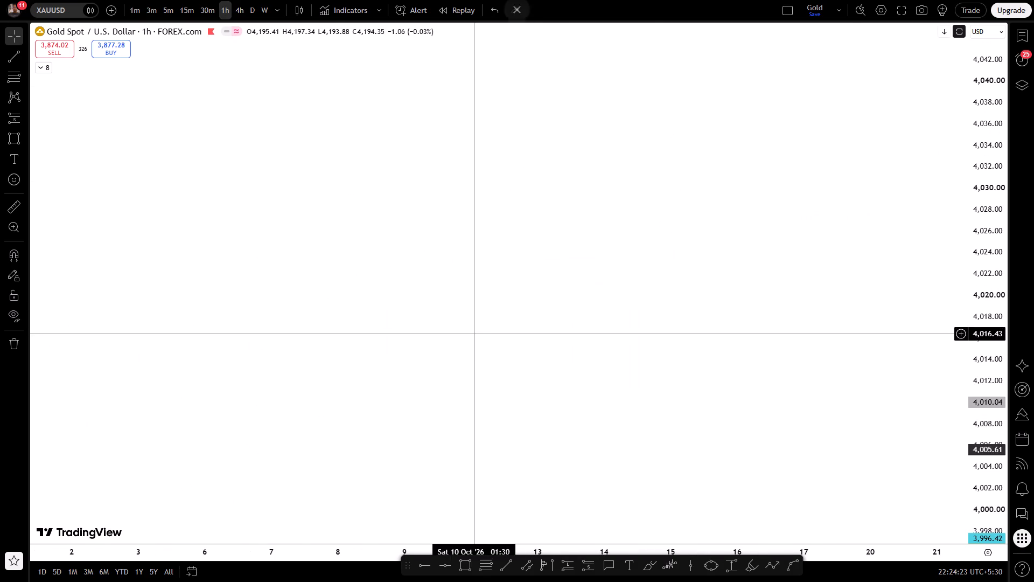
left_click(543, 522)
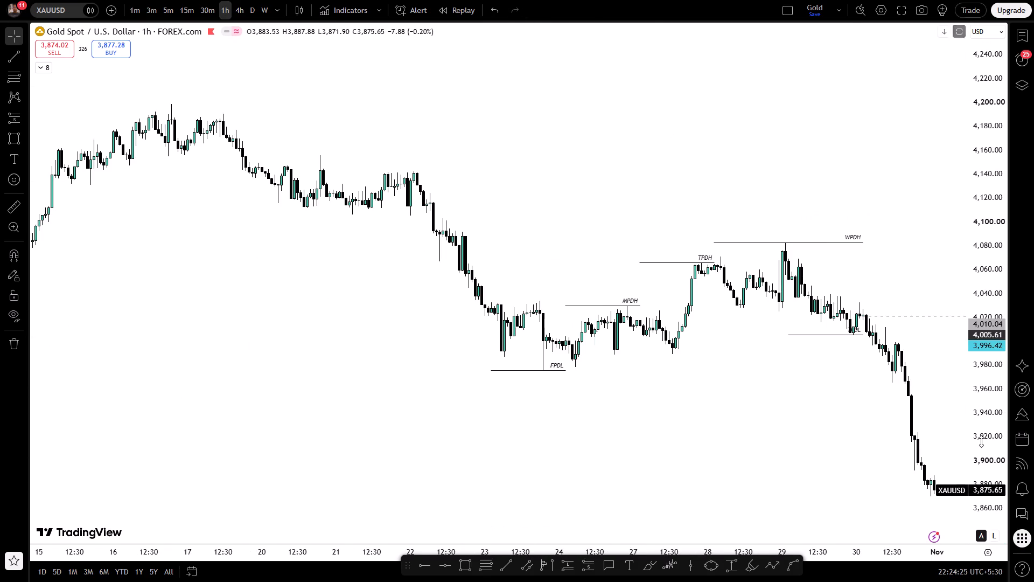
left_click_drag(981, 441, 934, 201)
left_click_drag(691, 367, 795, 256)
scroll(795, 256, "up", 2)
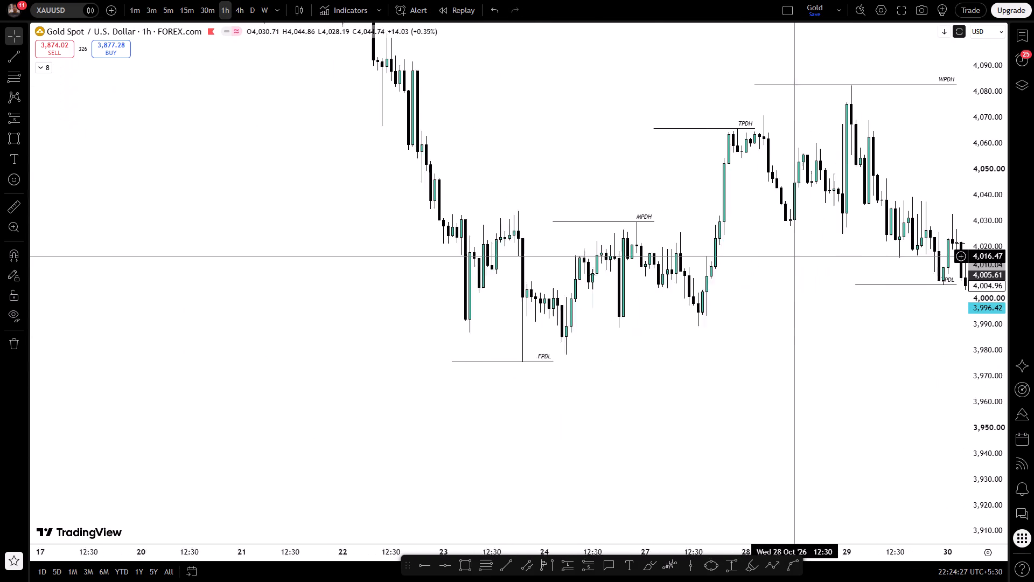
scroll(795, 256, "up", 1)
left_click_drag(757, 257, 651, 274)
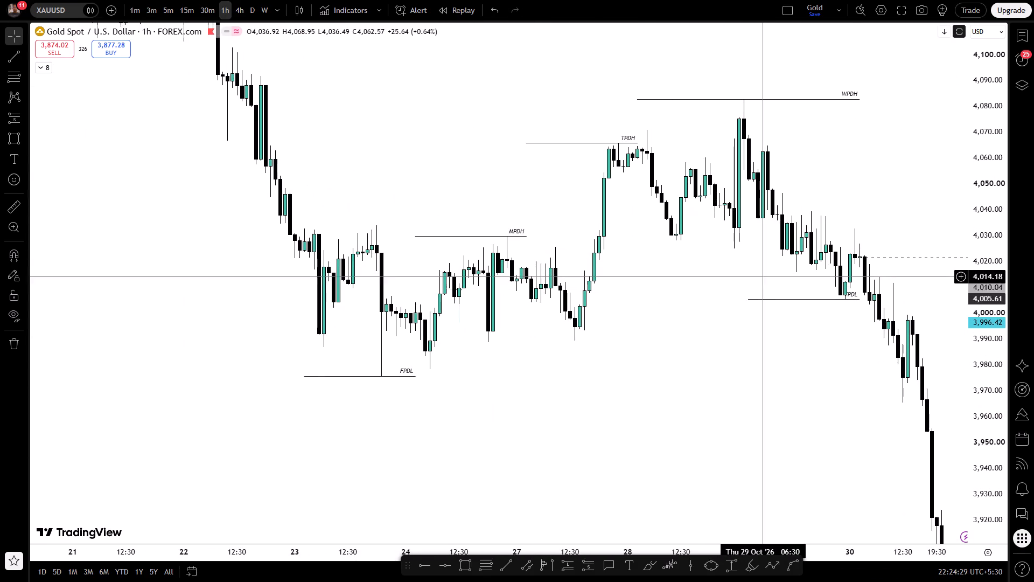
left_click_drag(745, 259, 667, 260)
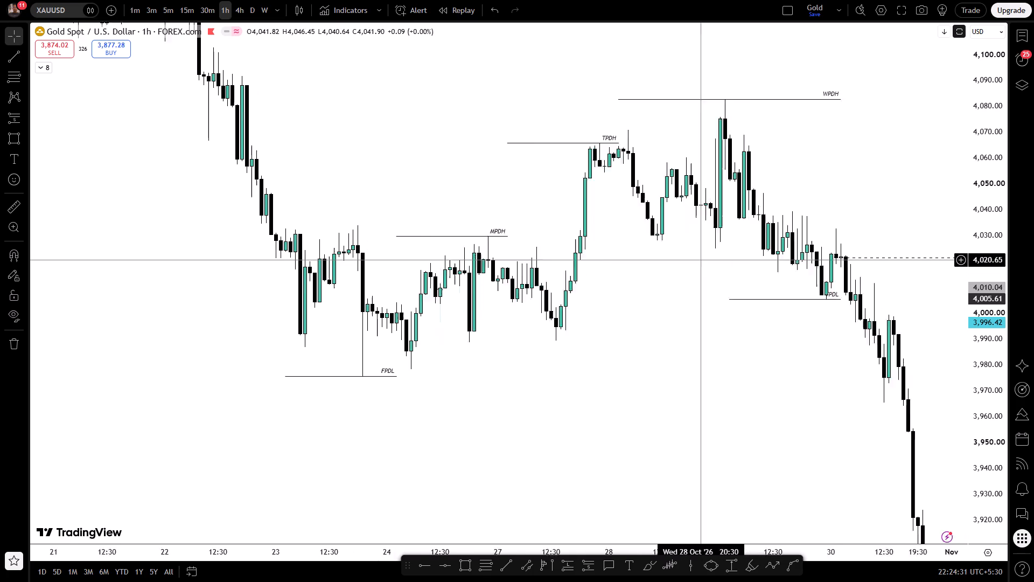
left_click_drag(667, 260, 653, 261)
Check the daily candles, return to the 1-hour timeframe and examine price action between the MPDH and TPDH levels.
left_click(256, 10)
left_click_drag(668, 162, 556, 162)
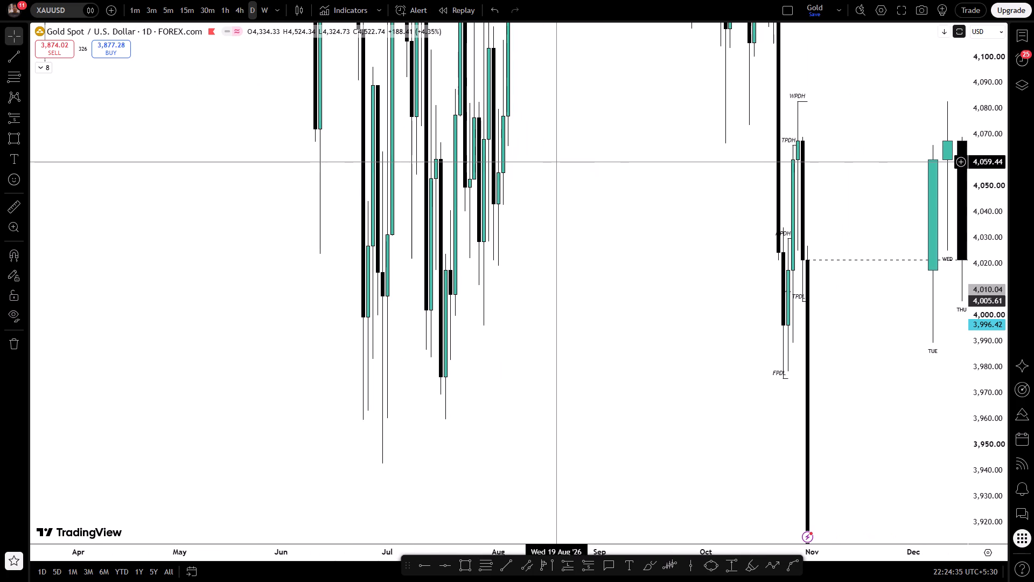
left_click(222, 9)
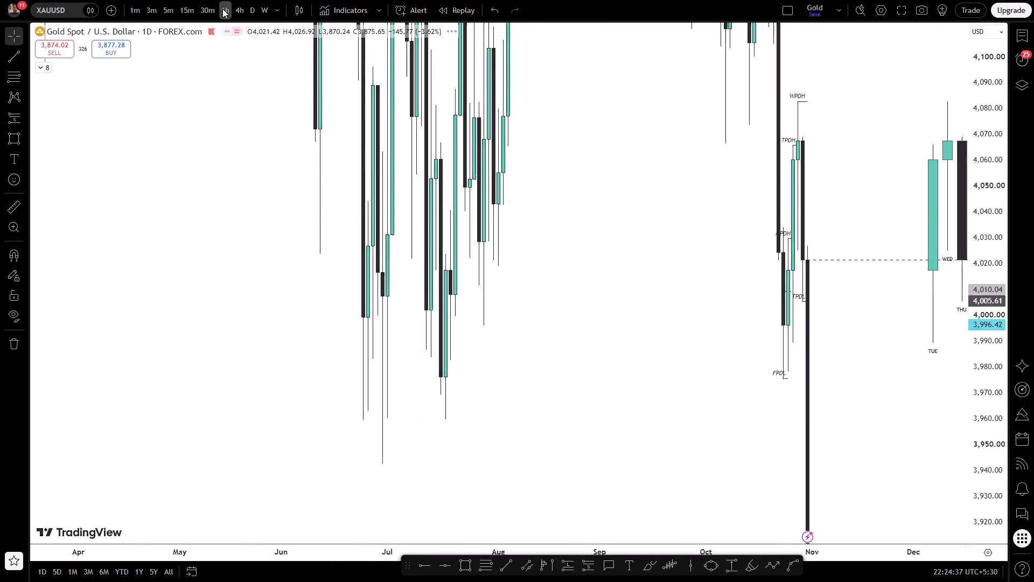
left_click(320, 247)
left_click_drag(320, 247, 366, 246)
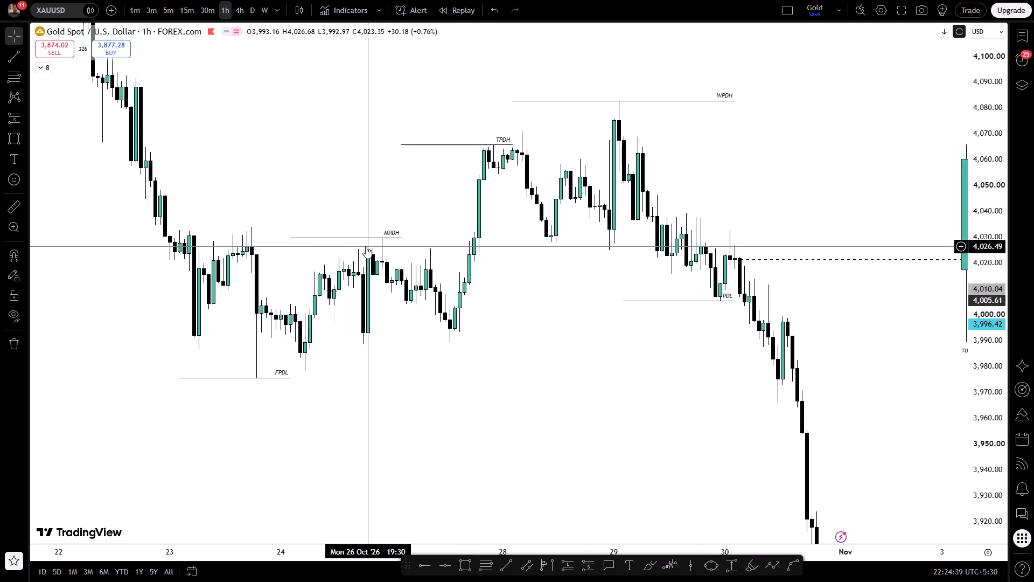
left_click_drag(455, 158, 473, 161)
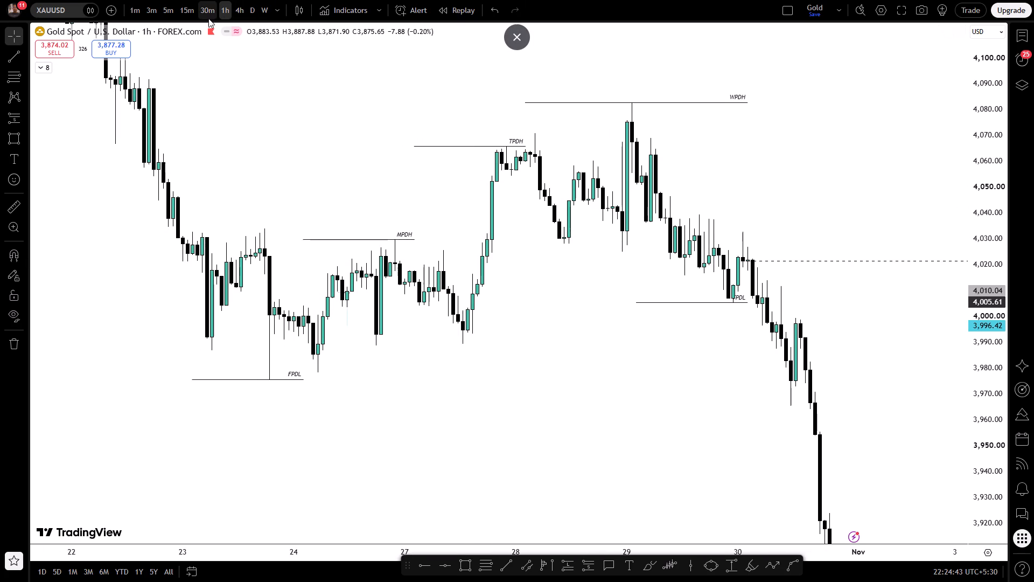
left_click_drag(550, 312, 626, 359)
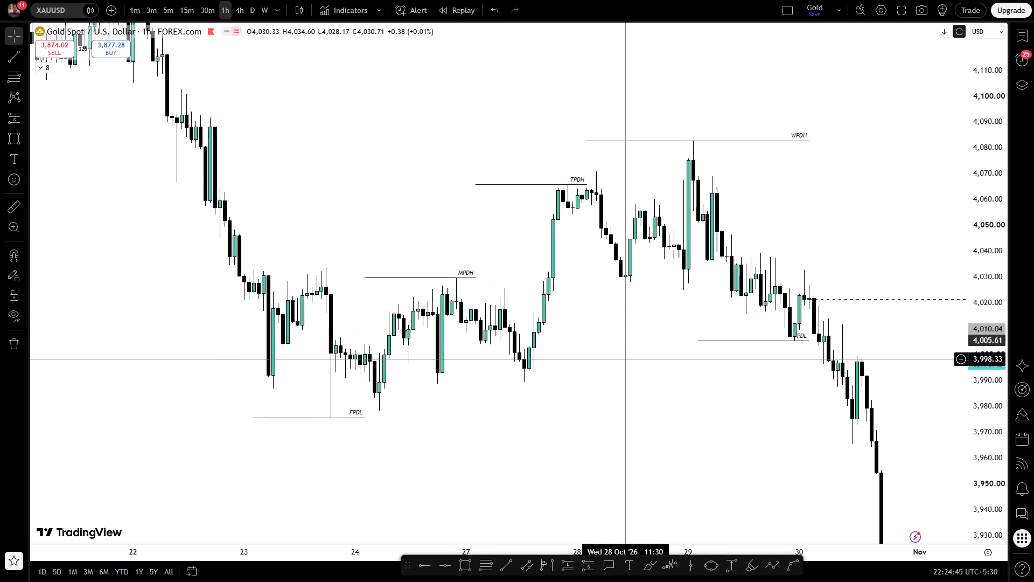
scroll(626, 359, "up", 1)
left_click_drag(568, 364, 625, 384)
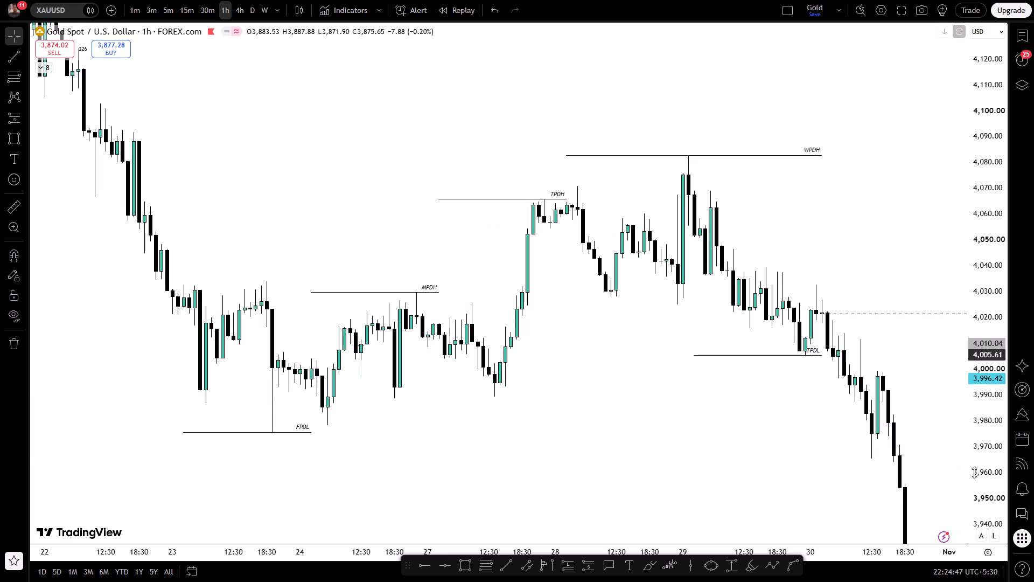
left_click_drag(974, 473, 965, 361)
left_click_drag(634, 381, 618, 313)
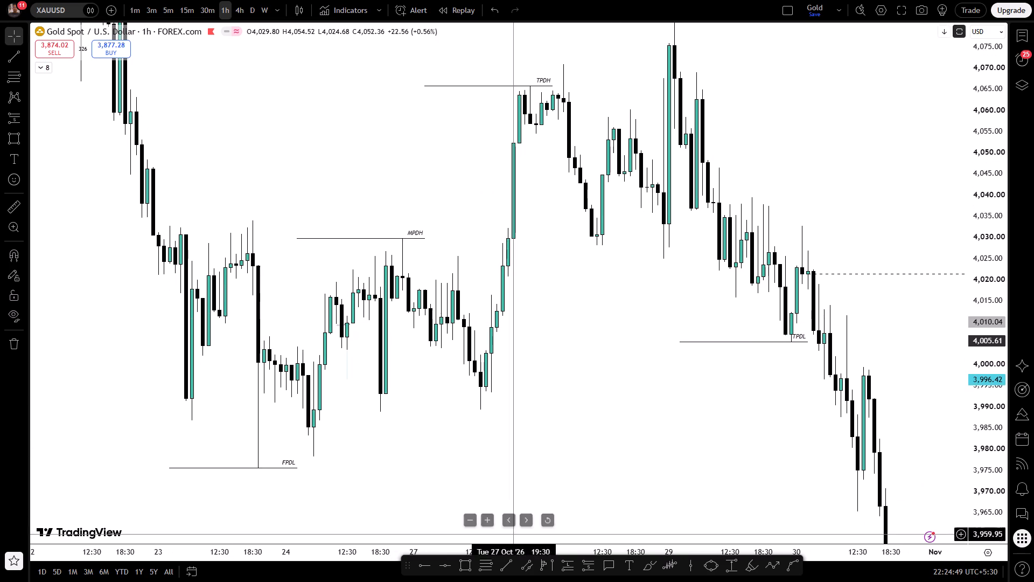
Draw a horizontal trend line at about 4,017.45 from the 27 October 09:30 candle to about 17:30.
left_click(499, 565)
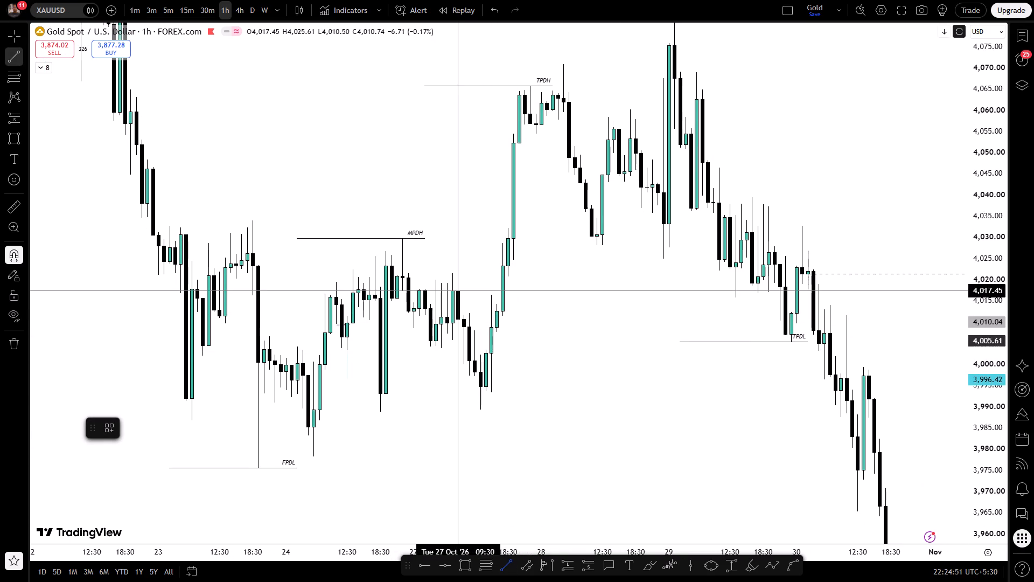
left_click(458, 293, "ctrl")
left_click(501, 288, "shift")
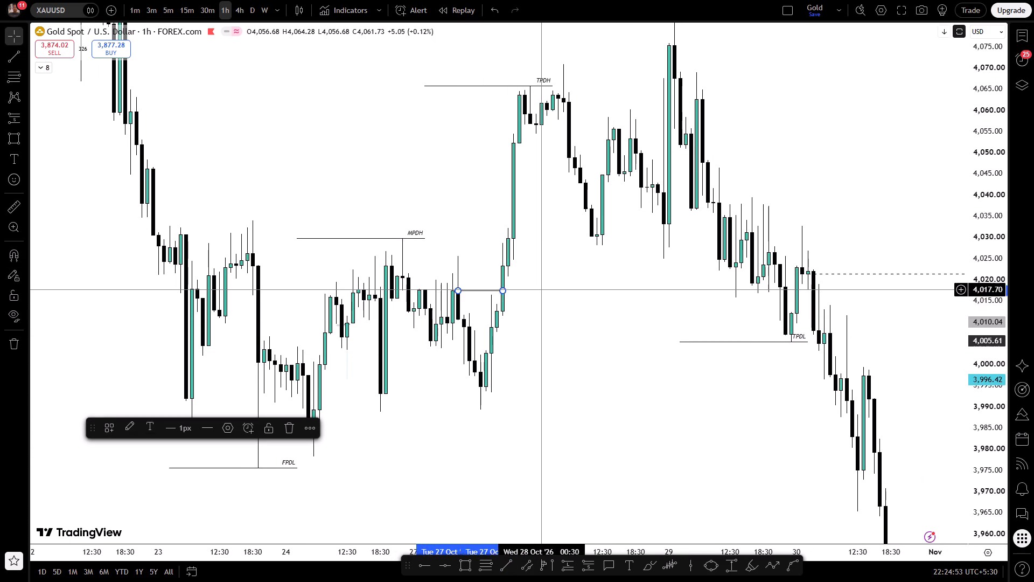
On the 30-minute timeframe, draw a rectangle zone below TPDH at about 4,054.5–4,055.7, from 27 October 20:00 to 28 October 03:30.
left_click(545, 289)
left_click(206, 13)
scroll(300, 269, "down", 2)
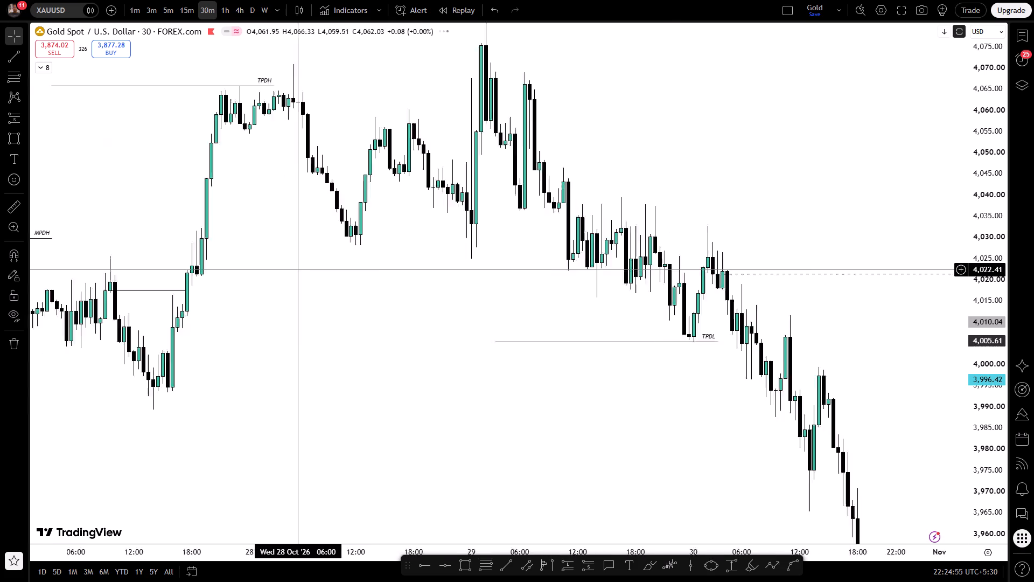
scroll(300, 269, "down", 2)
left_click_drag(420, 219, 546, 331)
scroll(546, 331, "up", 2)
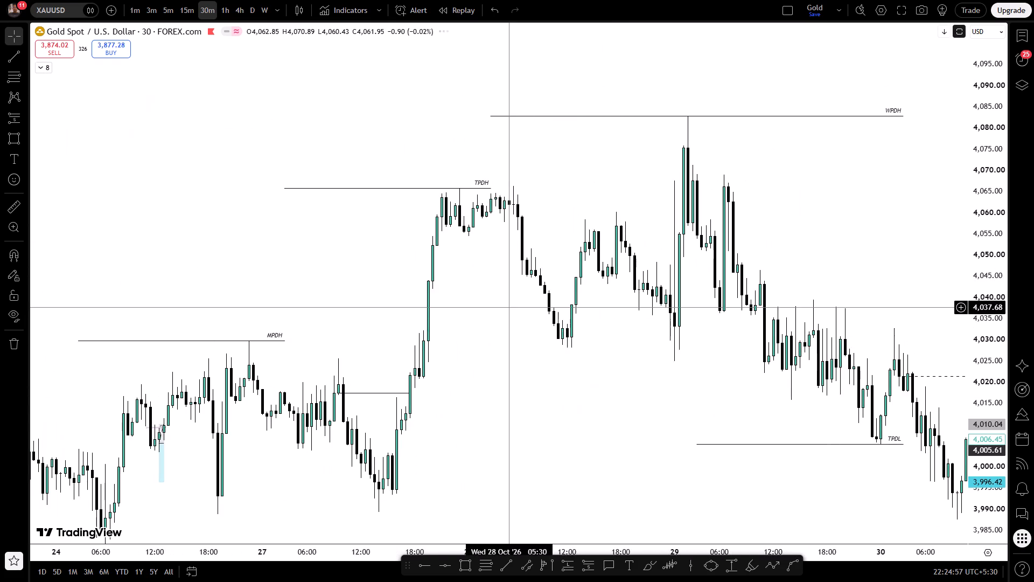
left_click_drag(509, 307, 626, 375)
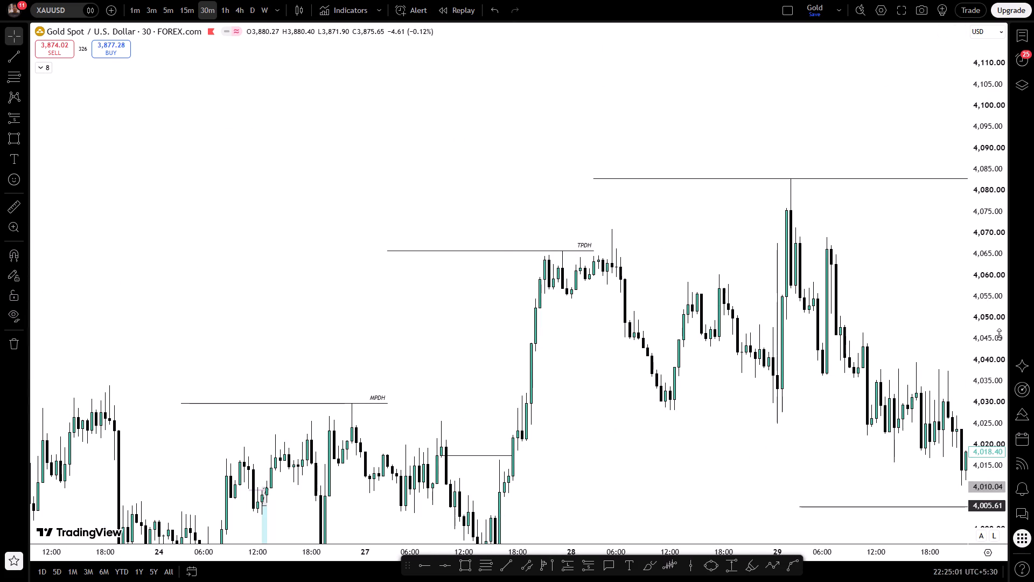
left_click_drag(996, 413, 960, 226)
scroll(750, 235, "up", 2)
left_click_drag(563, 204, 599, 228)
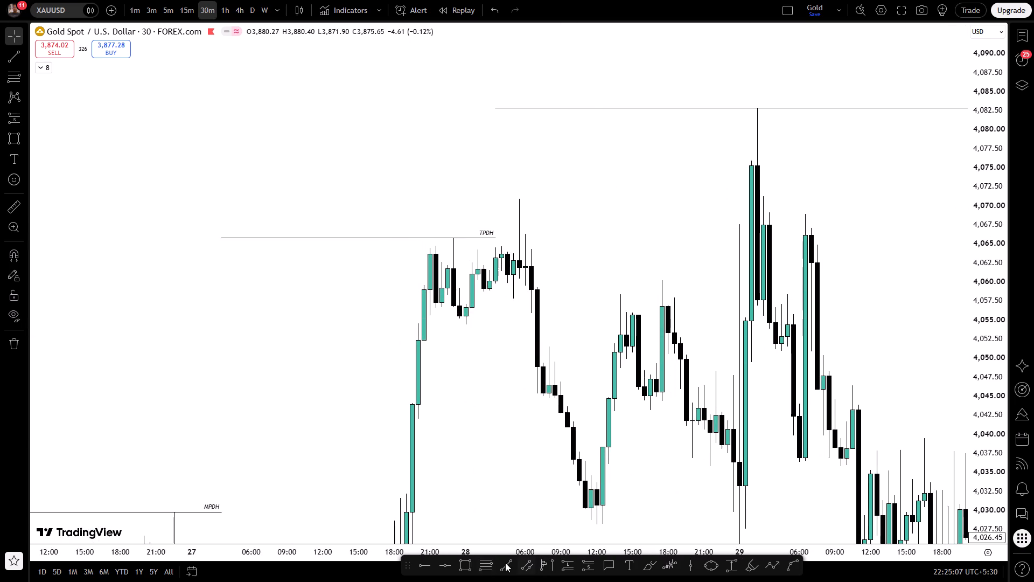
left_click(460, 564)
left_click(415, 325, "ctrl")
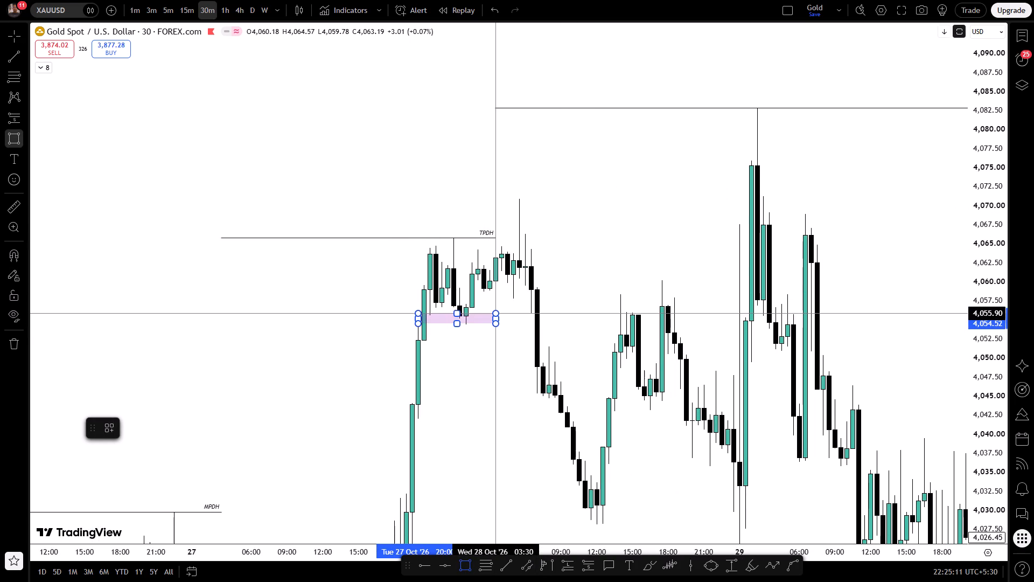
left_click(497, 315)
left_click(448, 393)
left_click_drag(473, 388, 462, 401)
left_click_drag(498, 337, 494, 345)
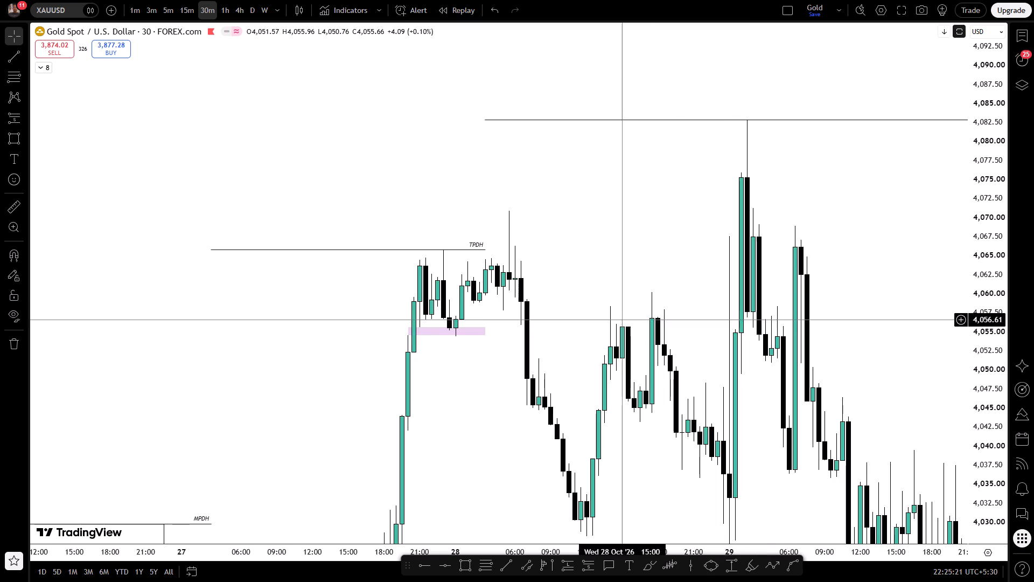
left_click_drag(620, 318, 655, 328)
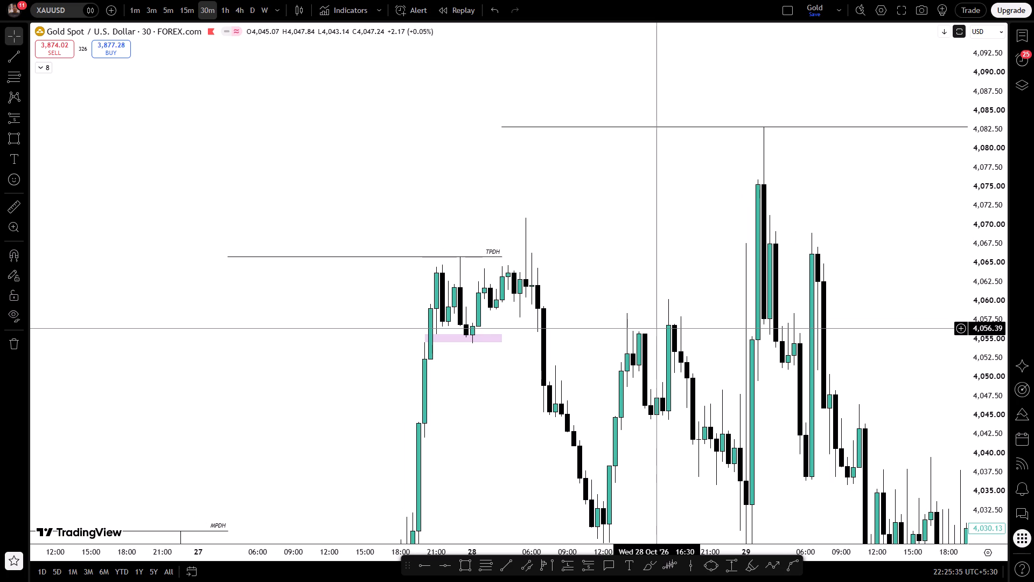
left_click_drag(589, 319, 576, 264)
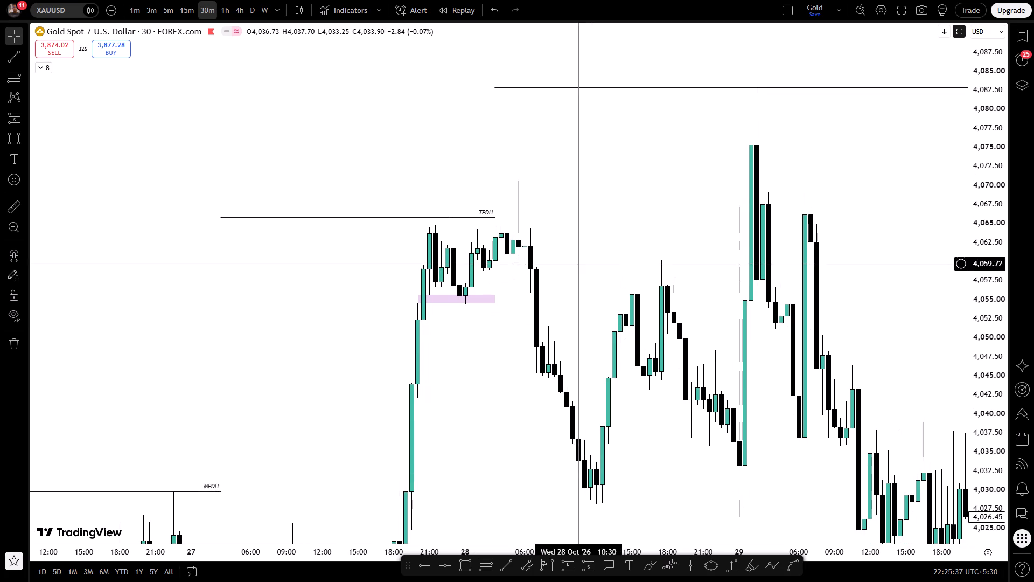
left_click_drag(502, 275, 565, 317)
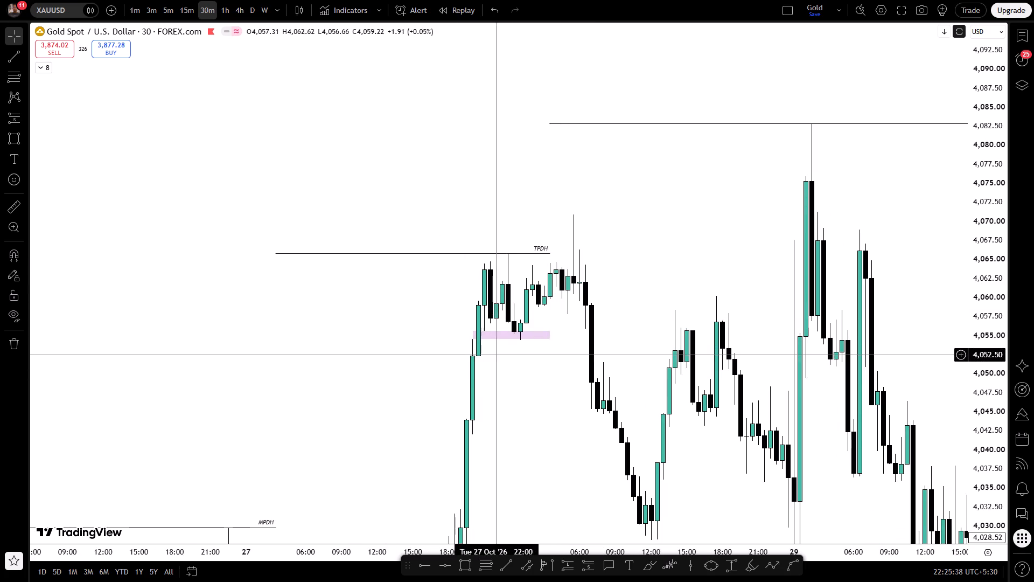
On the 3-minute timeframe, place a long position at 28 October 00:24 with entry 4,056.68, just above the rectangle zone.
left_click(147, 11)
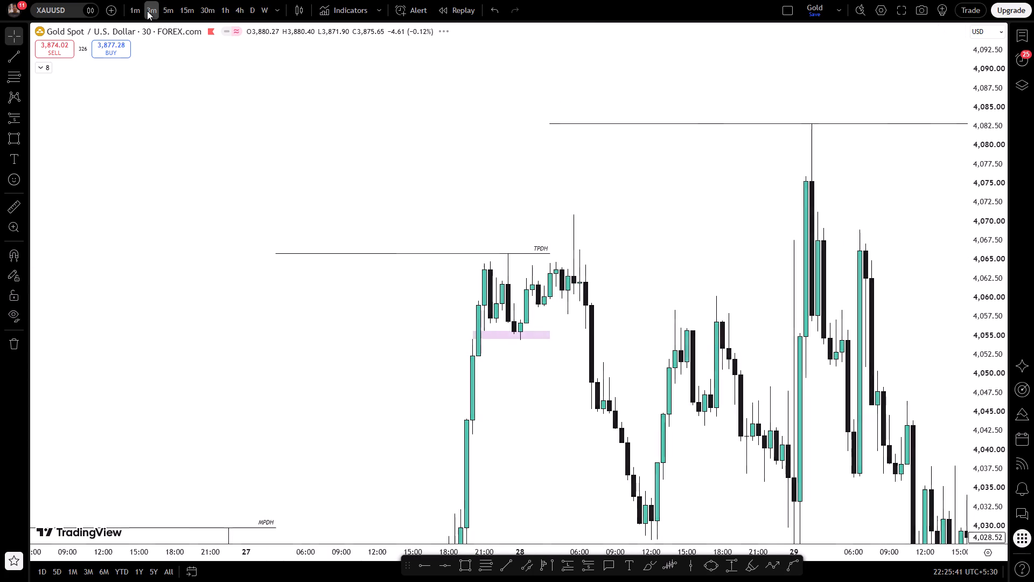
scroll(344, 303, "down", 14)
left_click_drag(359, 347, 449, 331)
scroll(449, 331, "up", 8)
left_click_drag(380, 361, 631, 375)
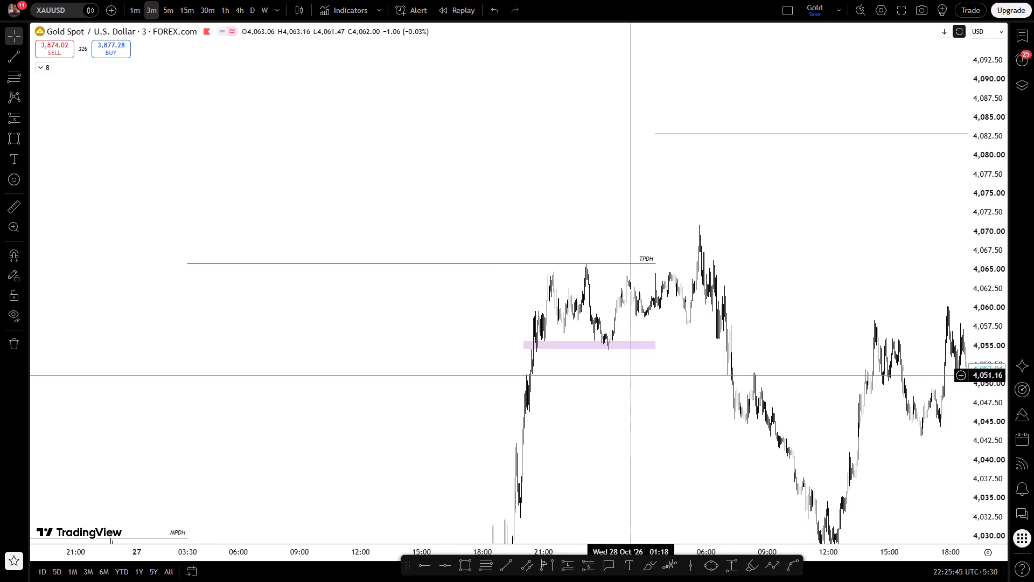
scroll(631, 375, "up", 3)
left_click_drag(509, 412, 726, 315)
left_click_drag(981, 486, 951, 30)
left_click_drag(639, 234, 804, 389)
scroll(804, 389, "up", 5)
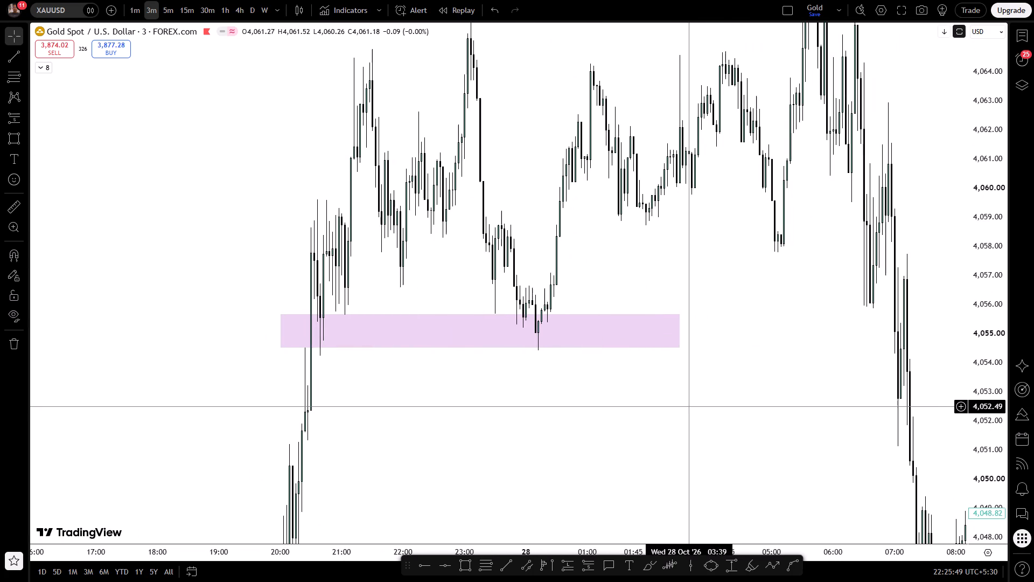
left_click_drag(670, 407, 672, 420)
scroll(672, 420, "up", 1)
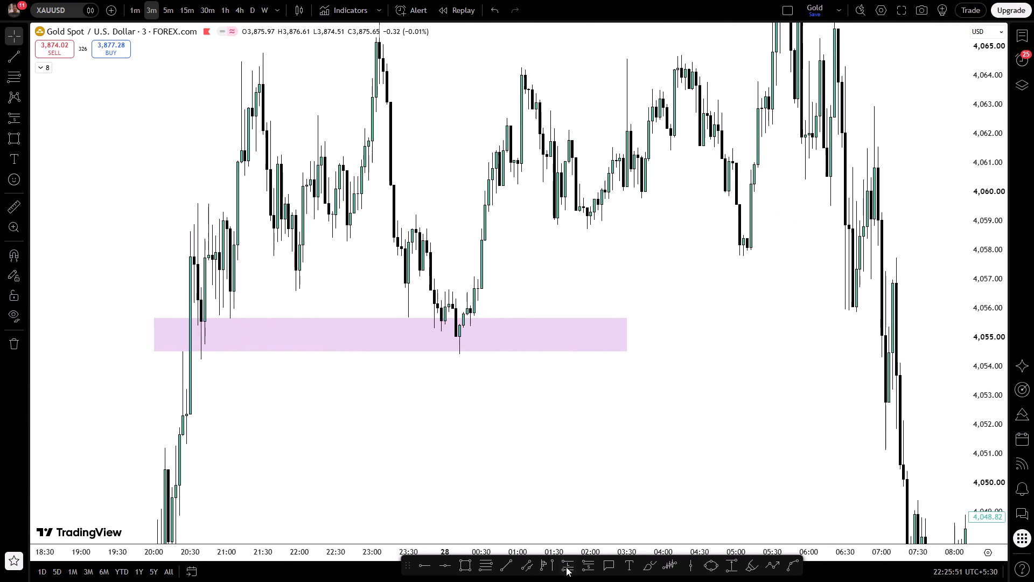
left_click(566, 566)
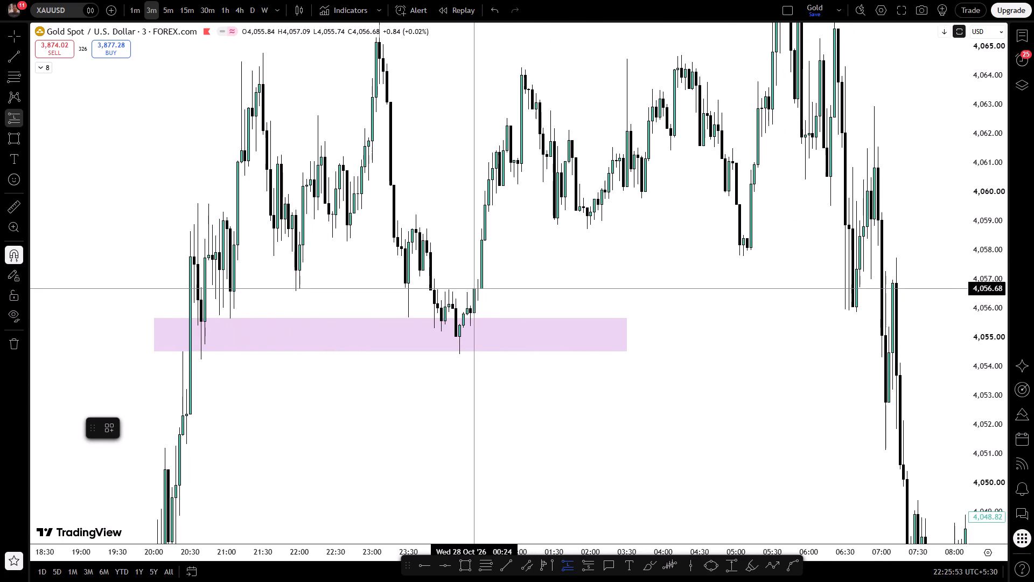
left_click(474, 292, "ctrl")
left_click(452, 412)
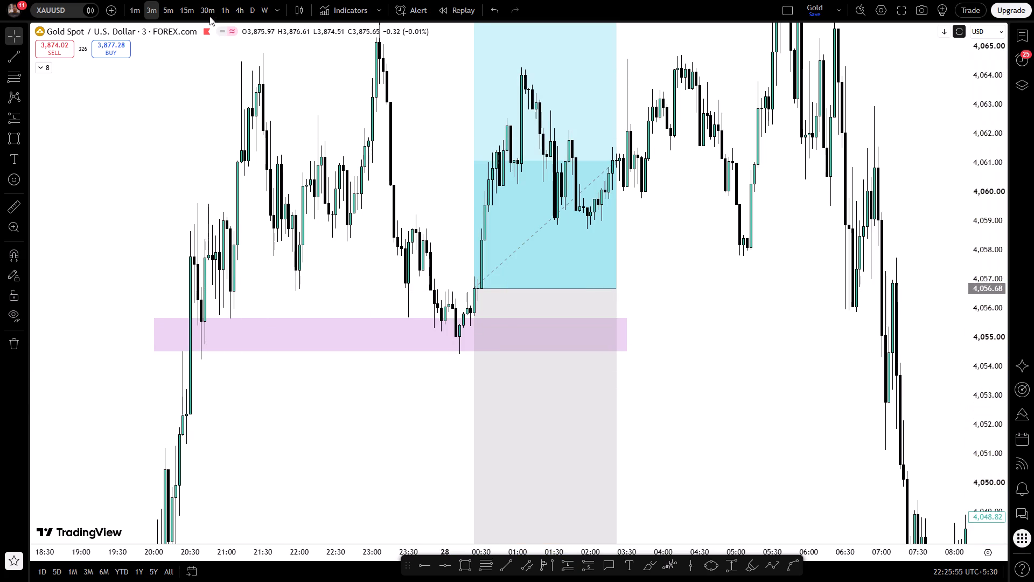
Return to the 30-minute timeframe and examine the long position and the price action around the TPDH level and rectangle zone.
left_click(207, 12)
left_click_drag(1001, 111, 970, 509)
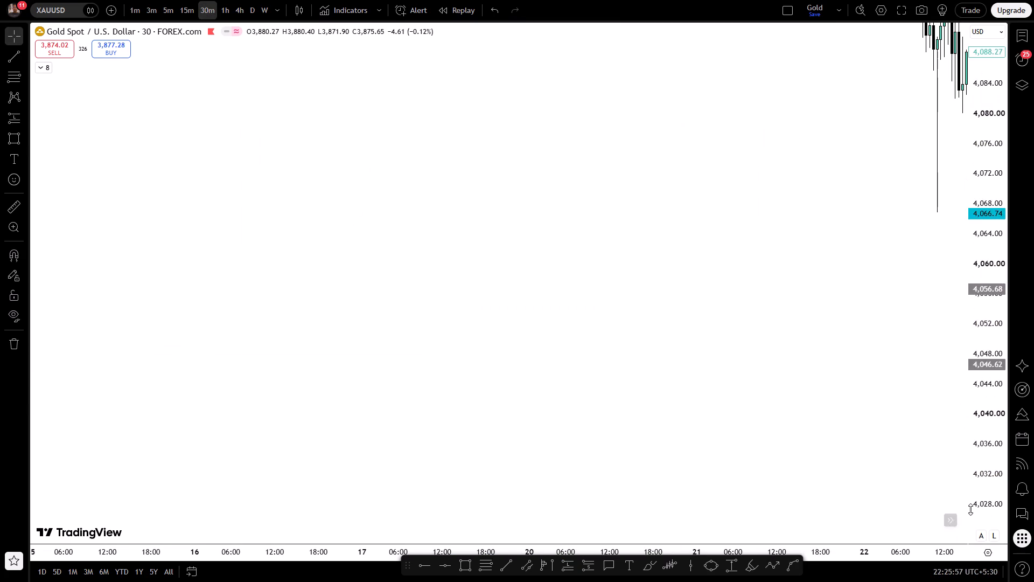
left_click_drag(819, 338, 514, 535)
left_click_drag(781, 335, 858, 581)
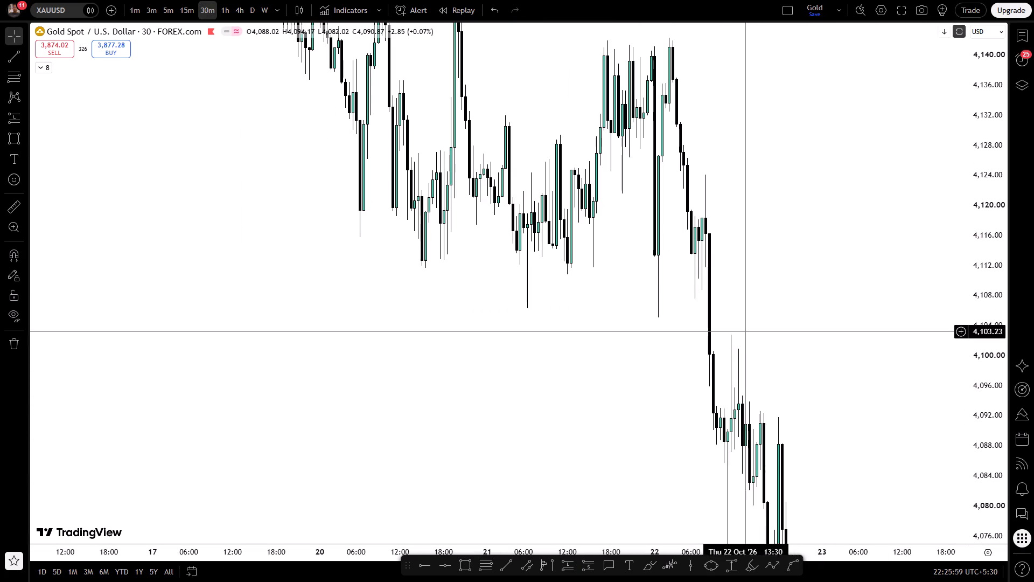
left_click_drag(746, 331, 1003, 581)
scroll(669, 427, "down", 4)
left_click_drag(992, 185, 893, 581)
scroll(582, 416, "down", 9)
left_click_drag(582, 416, 571, 414)
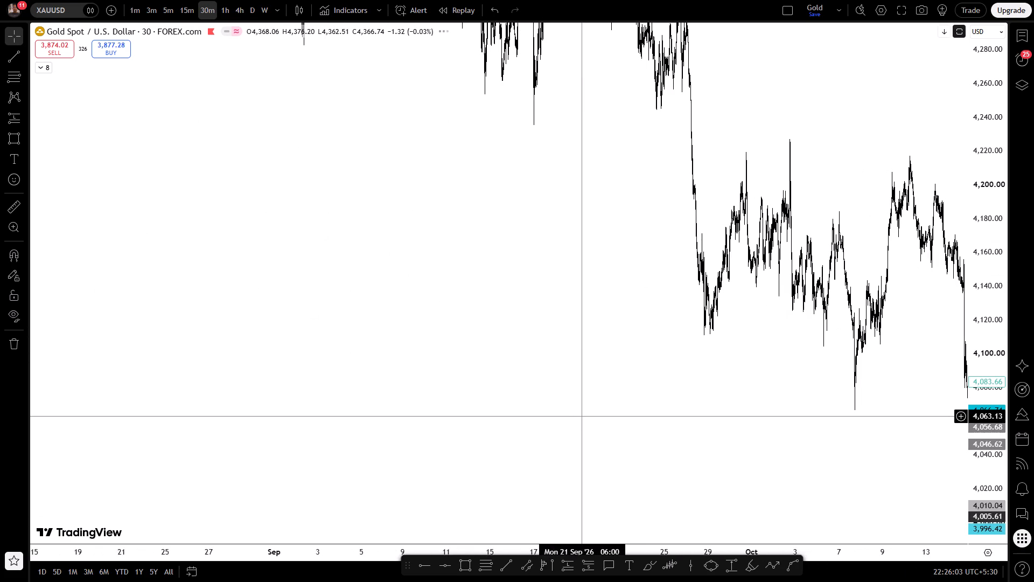
left_click_drag(571, 414, 118, 399)
left_click_drag(542, 418, 560, 237)
scroll(560, 237, "up", 8)
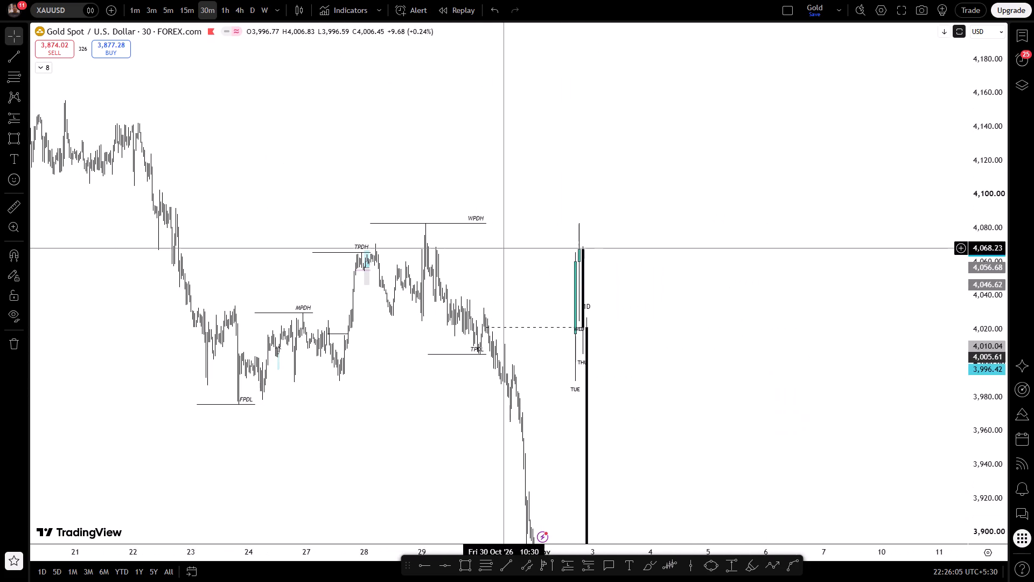
left_click_drag(504, 248, 843, 195)
scroll(843, 195, "up", 7)
left_click_drag(465, 249, 968, 238)
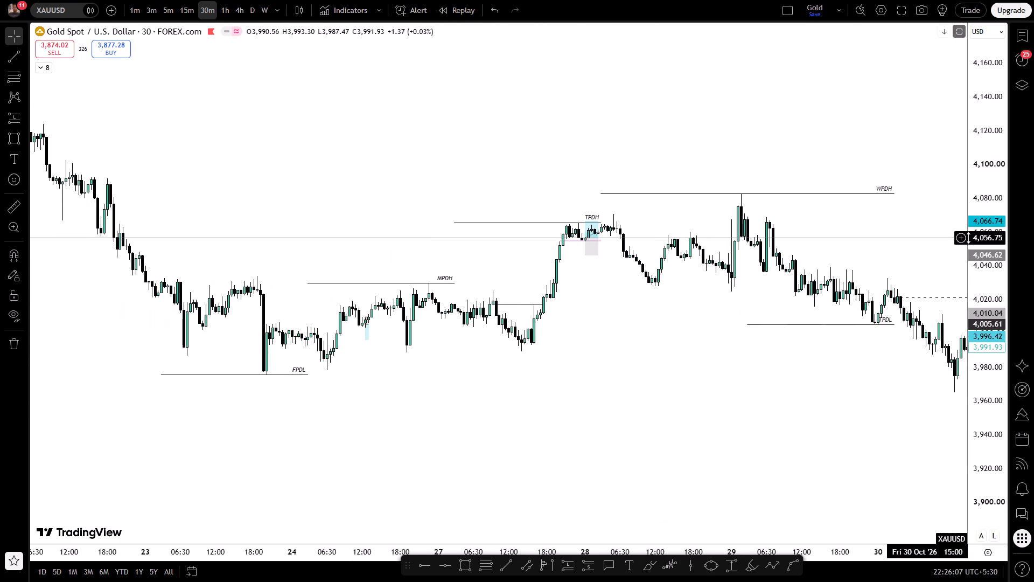
left_click_drag(1000, 442, 979, 0)
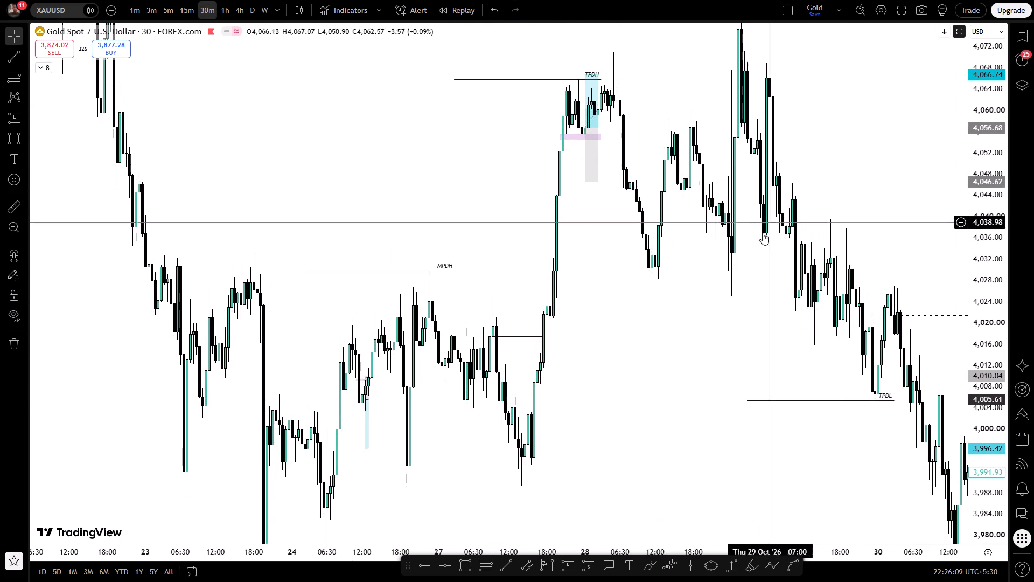
left_click_drag(711, 254, 977, 332)
scroll(977, 332, "up", 5)
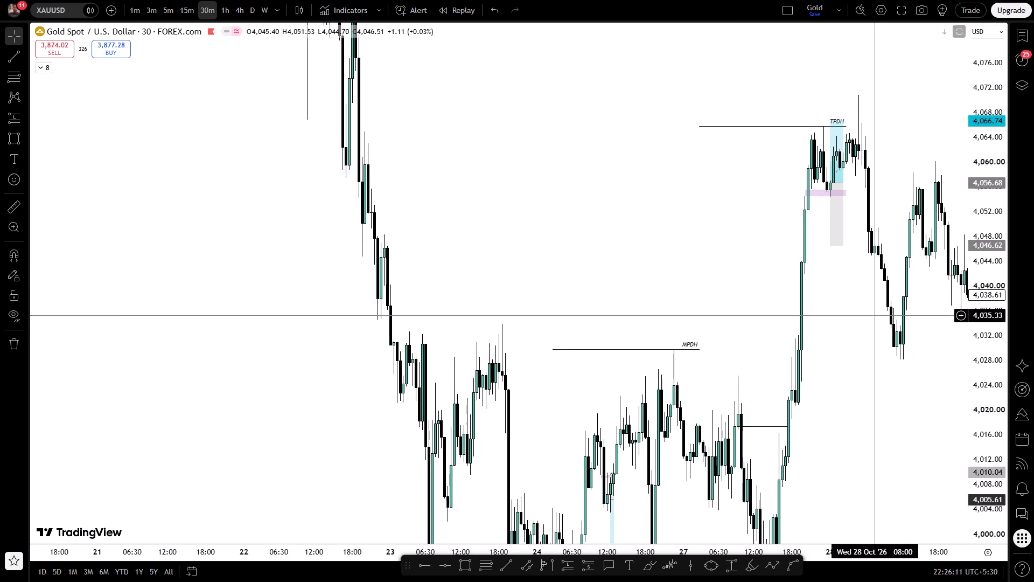
scroll(874, 315, "up", 6)
left_click_drag(738, 327, 769, 420)
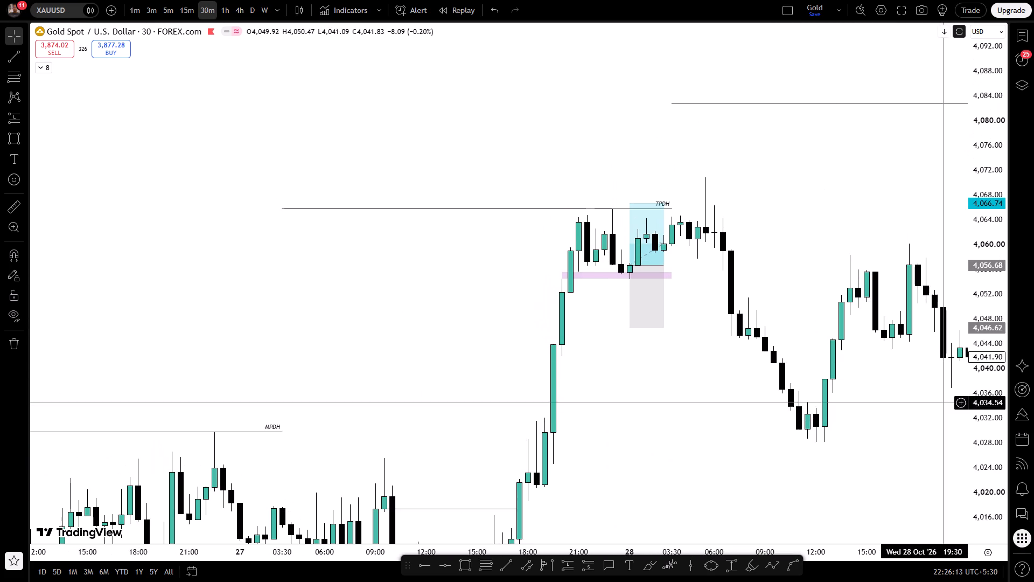
left_click_drag(987, 485, 887, 93)
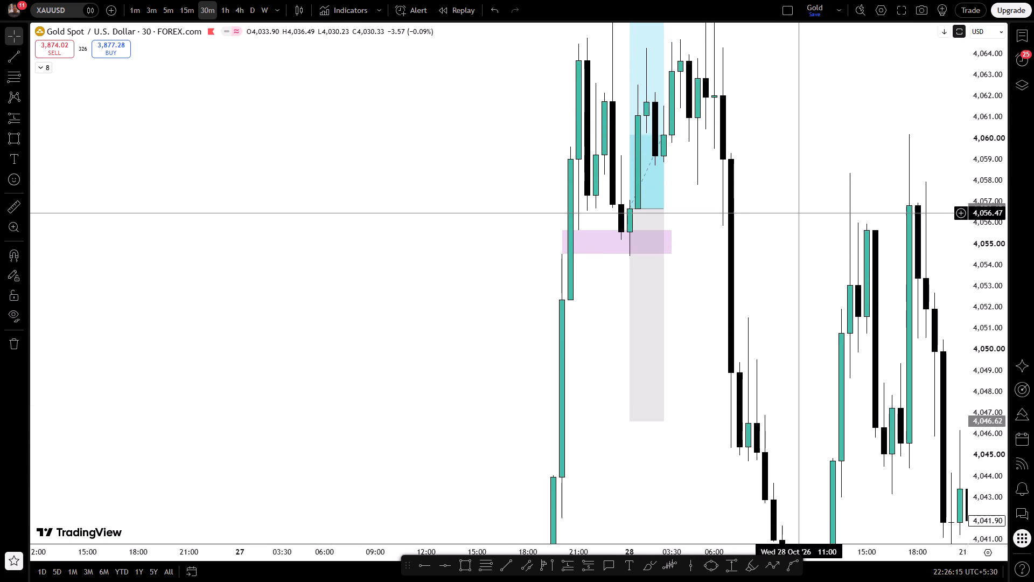
left_click_drag(850, 150, 737, 260)
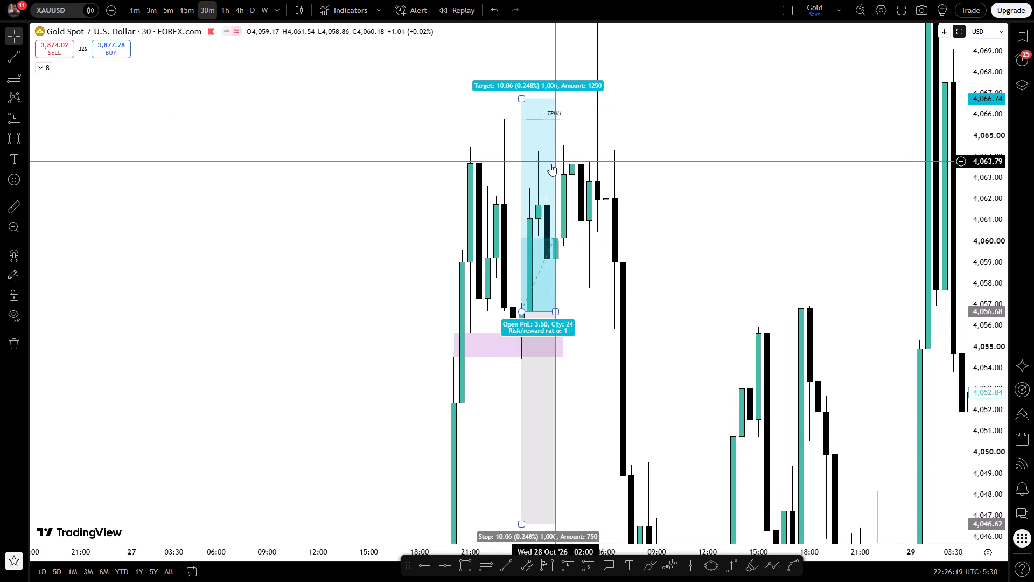
left_click_drag(690, 156, 666, 142)
left_click_drag(148, 10, 226, 165)
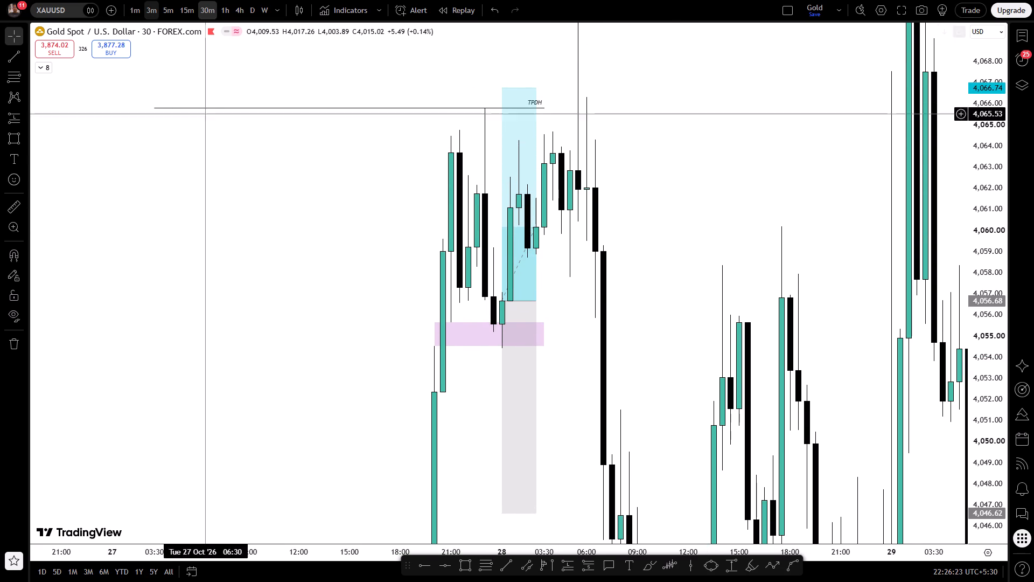
left_click_drag(226, 165, 276, 304)
scroll(276, 304, "down", 3)
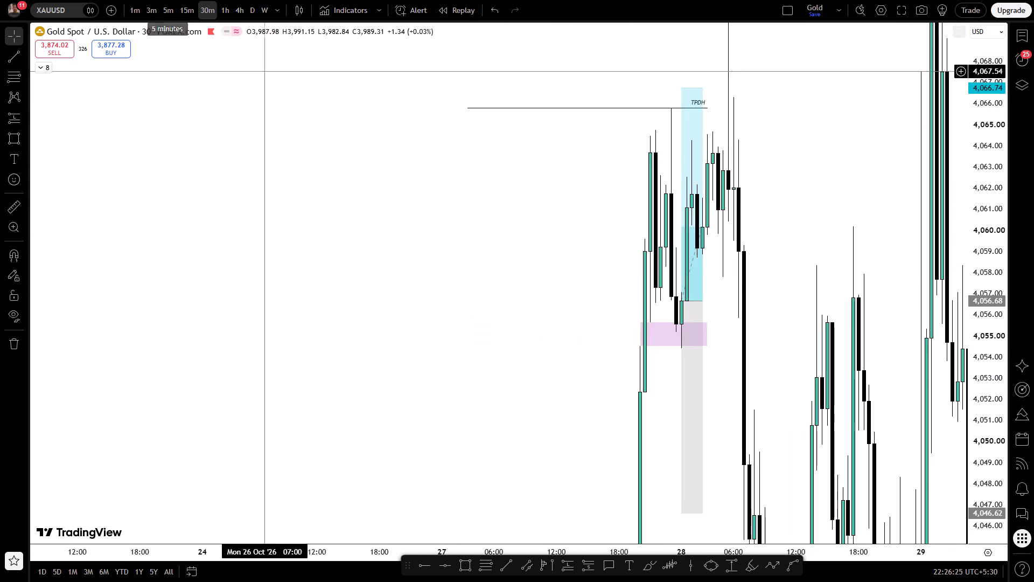
left_click_drag(416, 255, 277, 236)
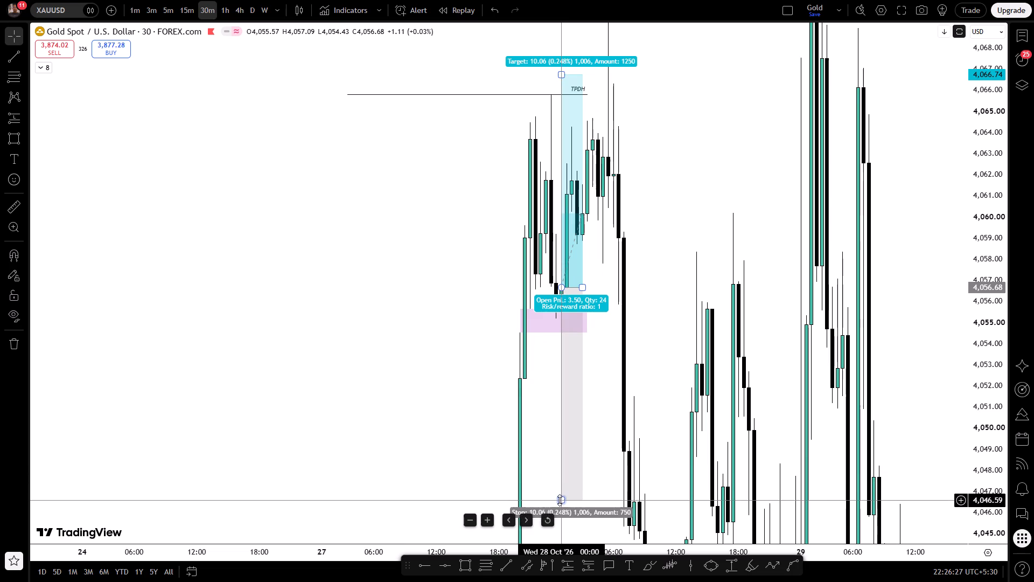
Set the long position's stop to 4,054.27, just below the rectangle zone, and its target to 4,061.65.
left_click_drag(560, 500, 593, 341)
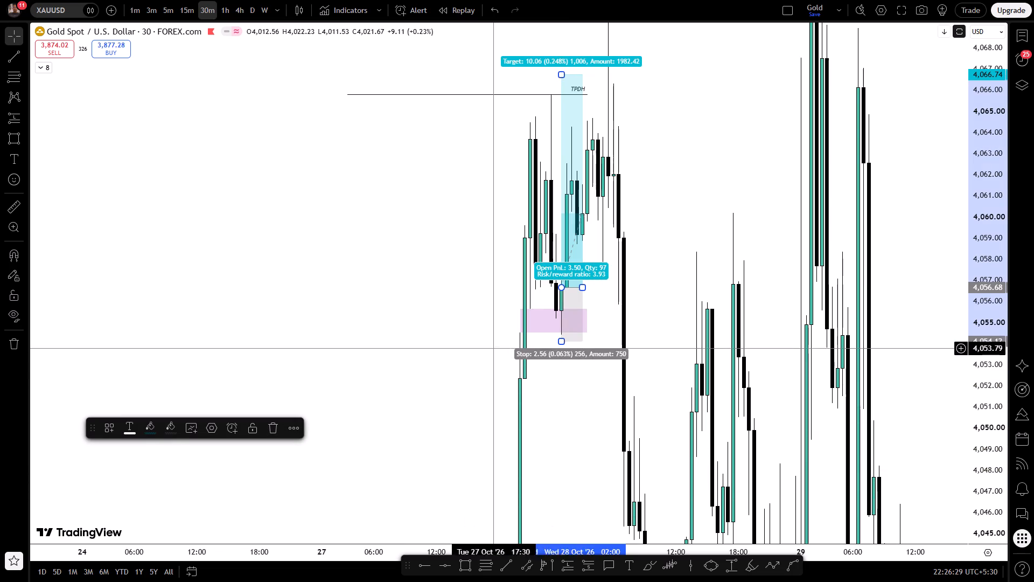
left_click_drag(558, 343, 551, 336)
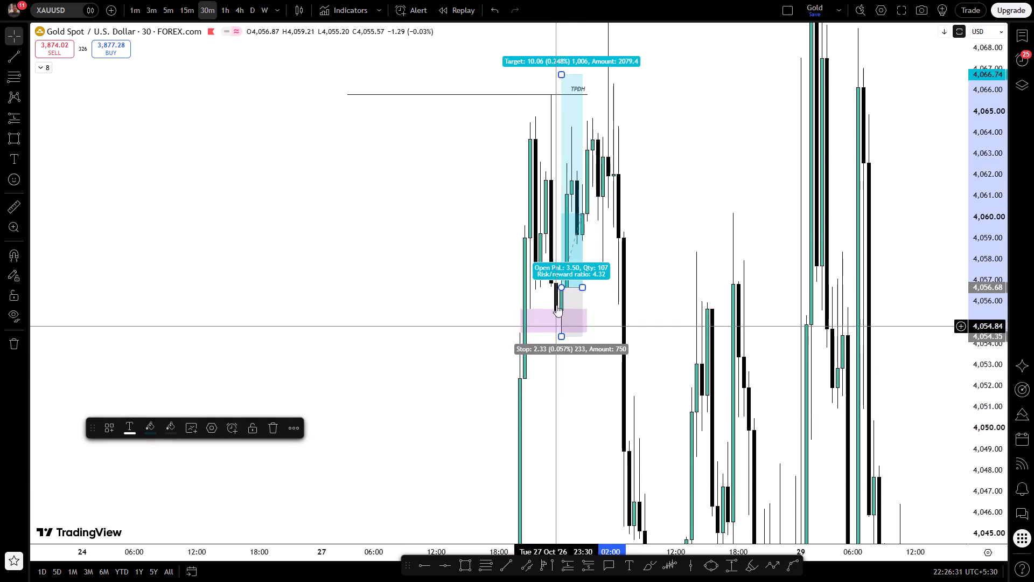
left_click(562, 336)
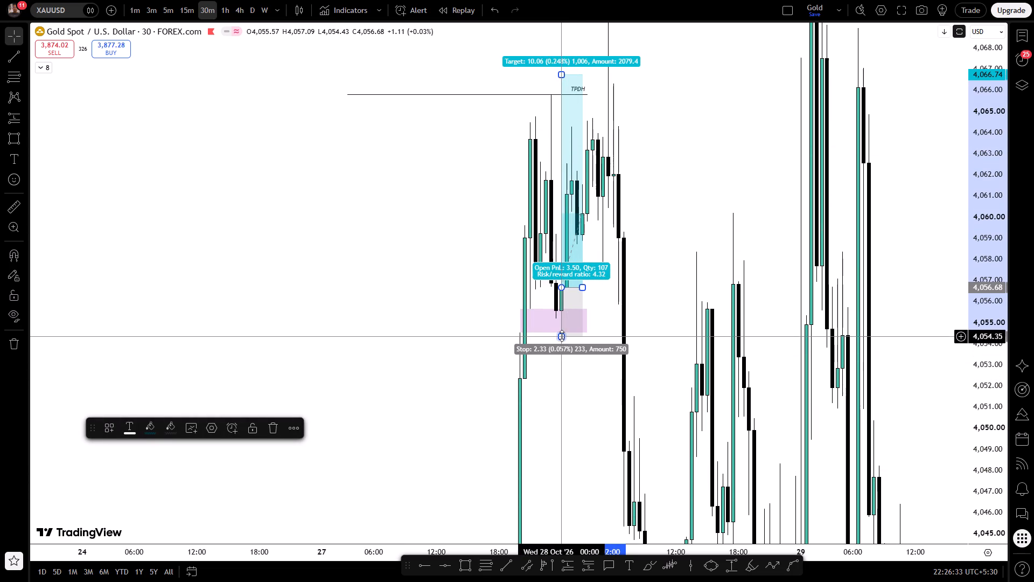
left_click_drag(560, 77, 552, 184)
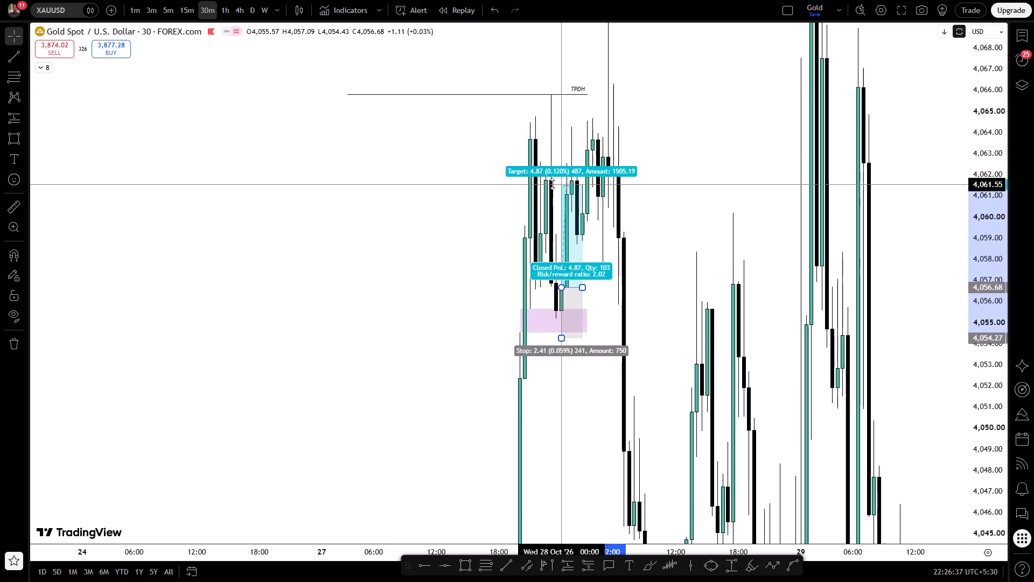
left_click_drag(552, 184, 552, 182)
left_click(707, 182)
Narrow the long position near the TPDH level so it ends at 28 October 01:00.
left_click_drag(707, 182, 775, 175)
scroll(773, 182, "up", 1)
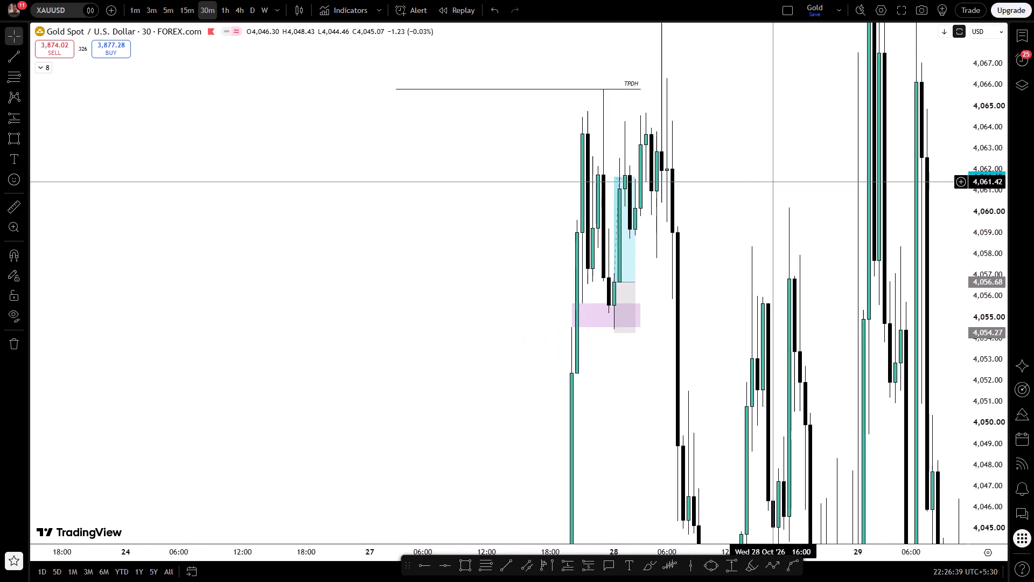
scroll(773, 182, "up", 2)
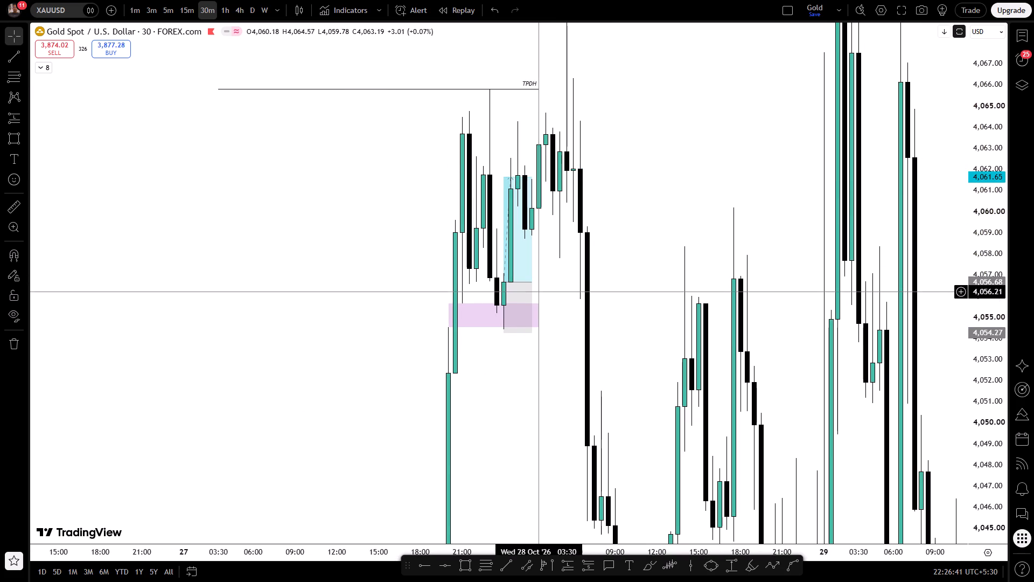
left_click_drag(532, 283, 517, 281)
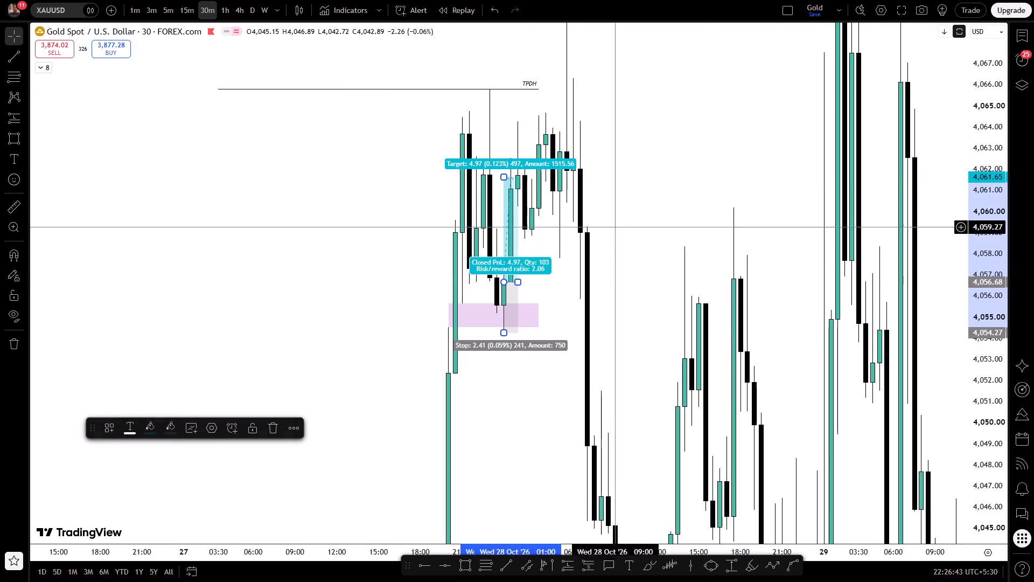
Examine the 28 October price action around the TPDH level and long position on the 30-minute and 1-hour timeframes.
left_click_drag(691, 191, 522, 191)
scroll(522, 191, "down", 2)
left_click_drag(593, 210, 478, 147)
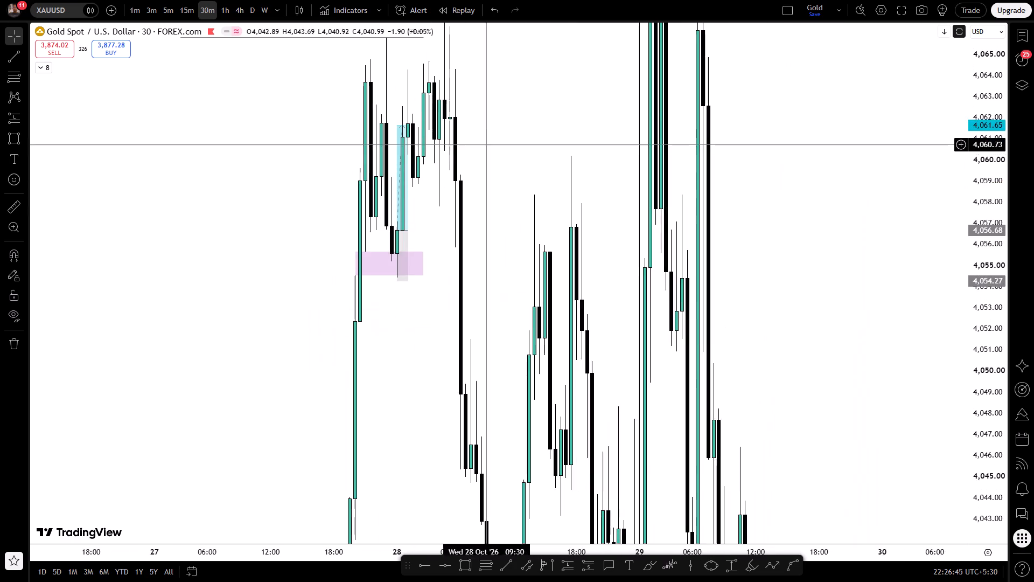
left_click_drag(967, 114, 975, 161)
left_click_drag(995, 152, 928, 426)
left_click_drag(823, 359, 851, 286)
left_click(227, 15)
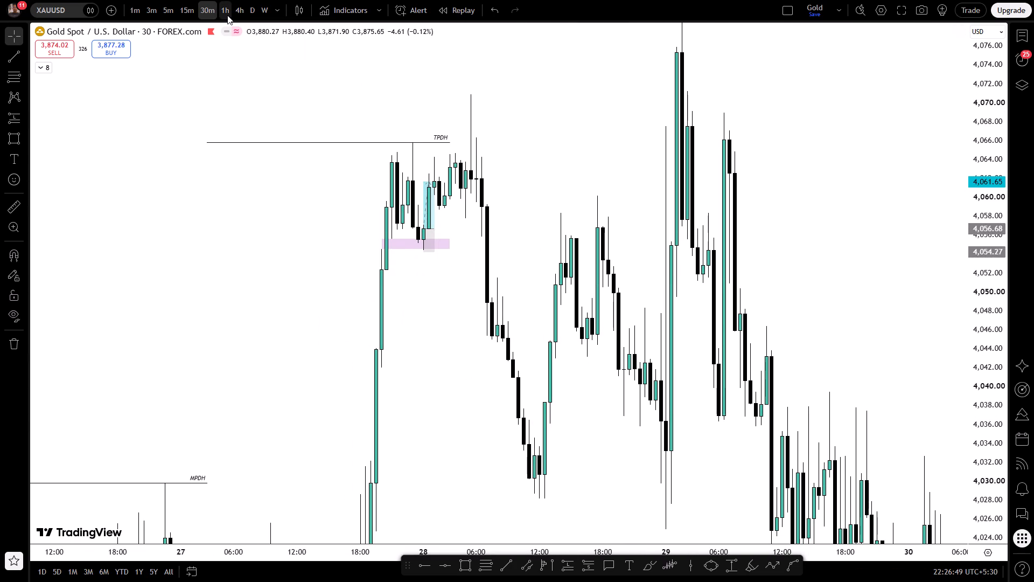
scroll(719, 151, "up", 1)
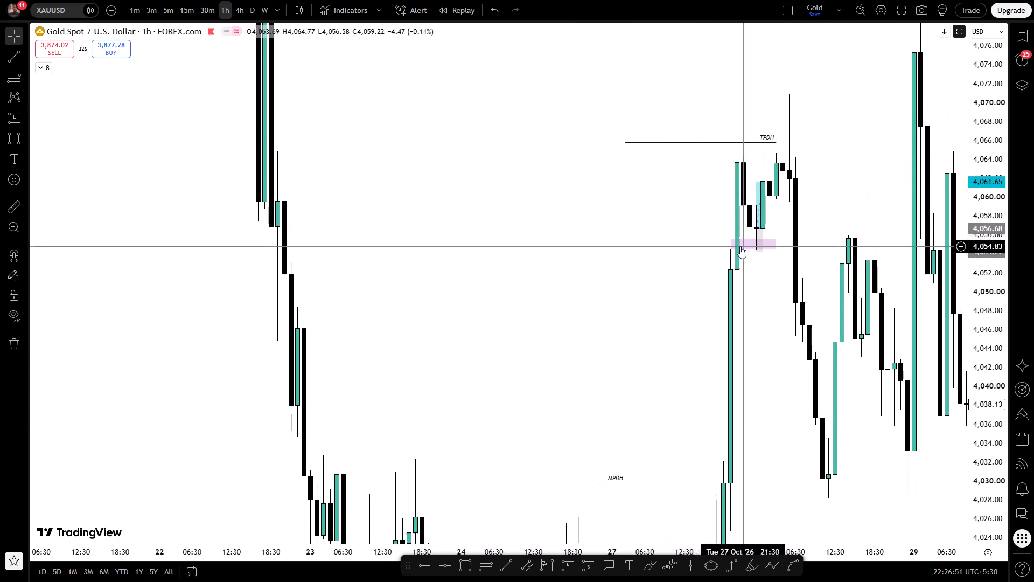
left_click_drag(830, 152, 690, 131)
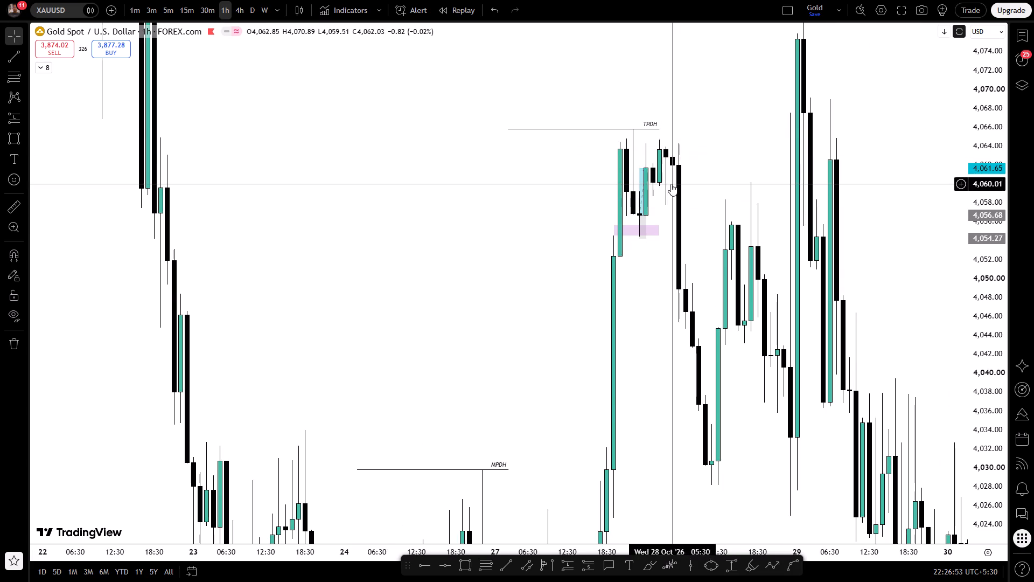
On the 30-minute timeframe, draw a rectangle over the 28 October drop, from 06:30 to 11:00, between about 4,055.87 and 4,049.5.
left_click(212, 11)
scroll(392, 182, "down", 1)
left_click_drag(392, 182, 561, 175)
scroll(561, 175, "up", 1)
left_click_drag(475, 156, 589, 151)
scroll(589, 151, "up", 1)
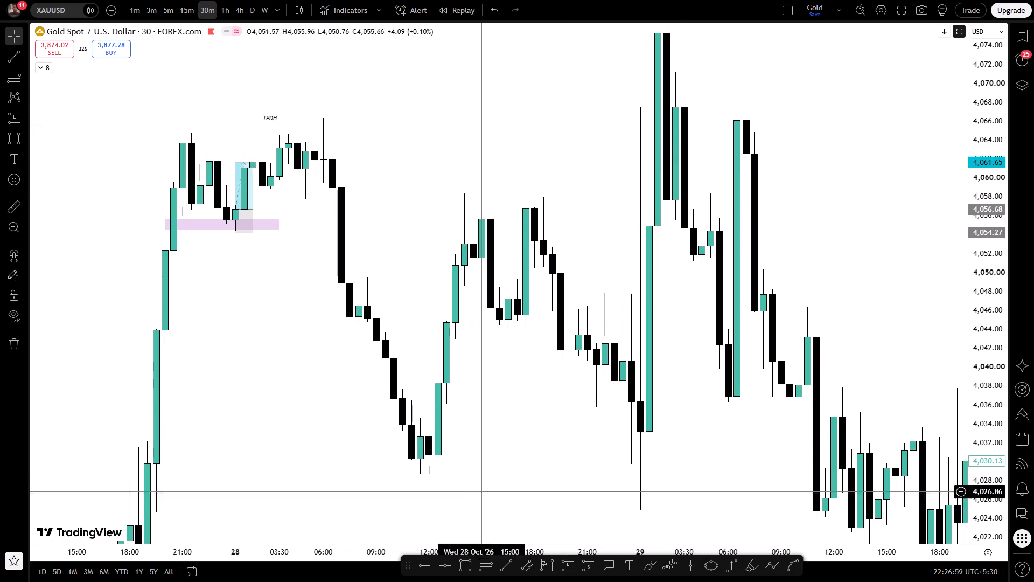
left_click(467, 561)
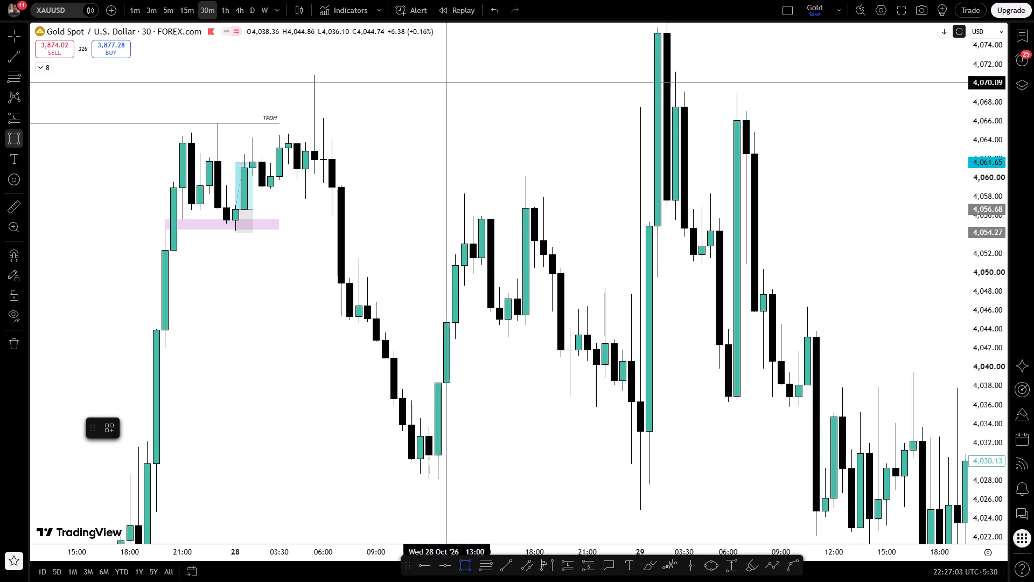
key("ctrl+Tab")
key("space")
key("ctrl+Tab")
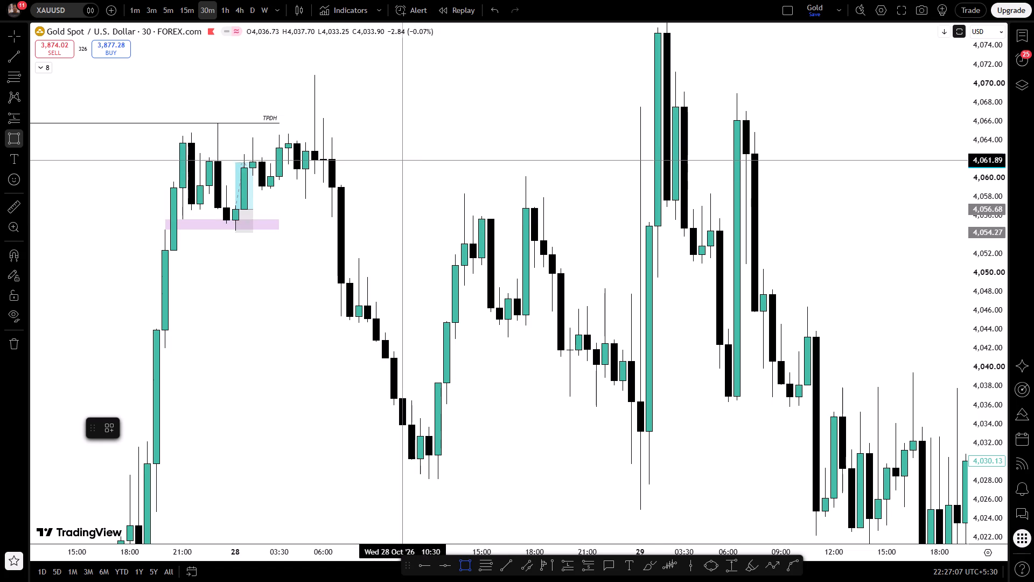
left_click(332, 218, "ctrl")
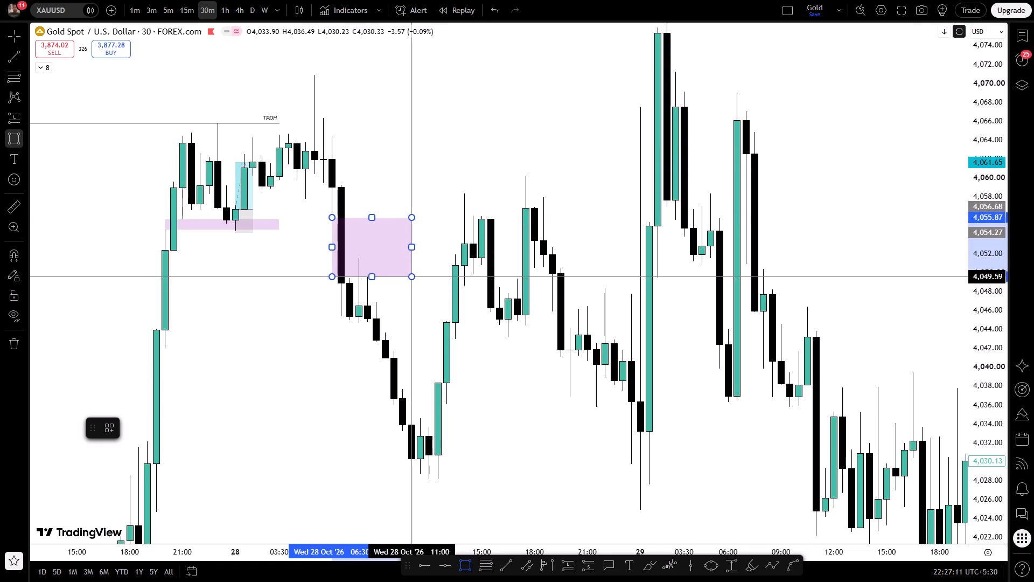
left_click(415, 278)
Switch to the 3-minute timeframe and examine how price moves through the rectangle over the 28 October drop.
left_click_drag(413, 317, 414, 243)
scroll(414, 243, "down", 1)
left_click_drag(399, 347, 405, 349)
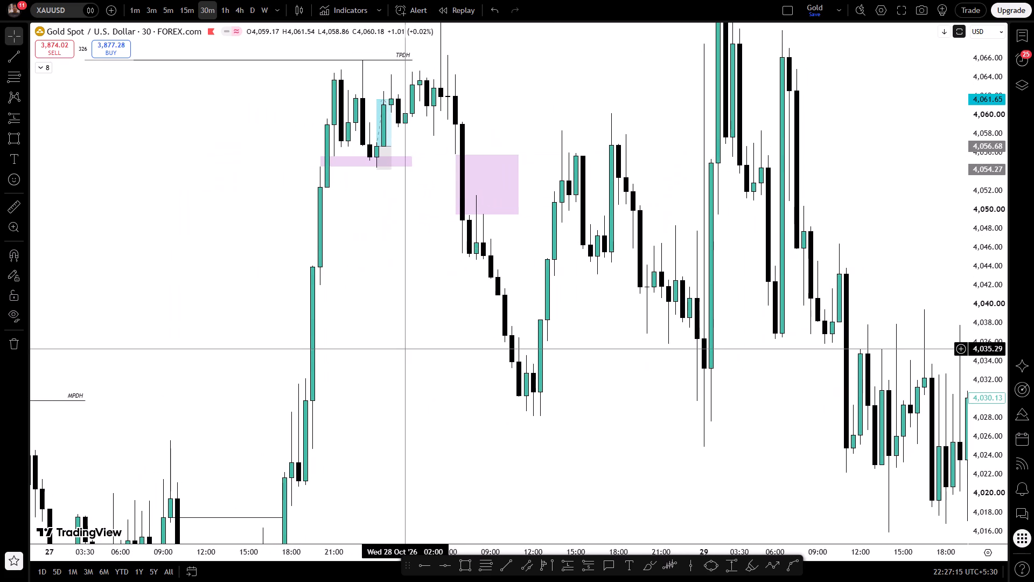
left_click_drag(405, 349, 416, 355)
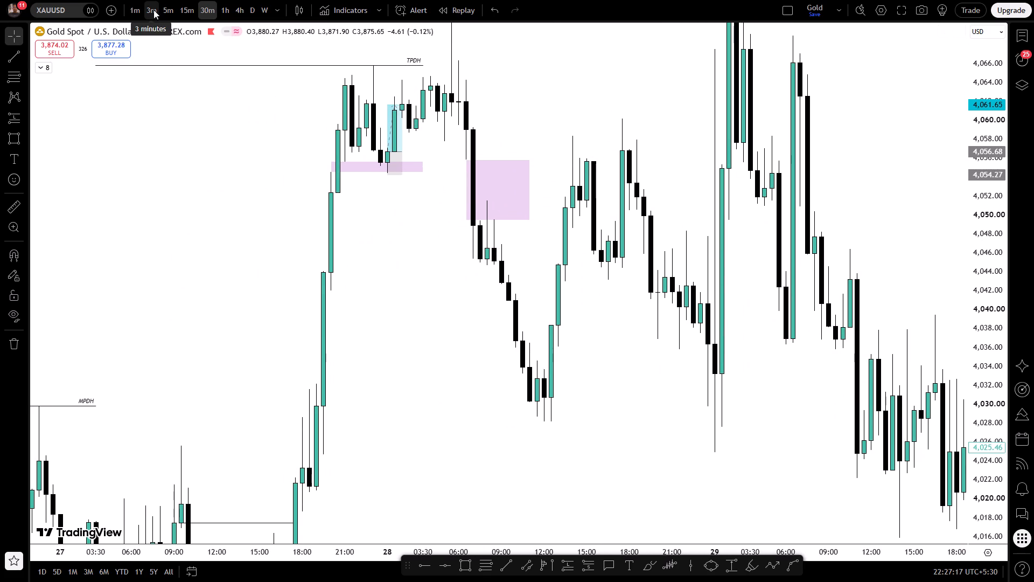
left_click(153, 10)
scroll(265, 216, "down", 18)
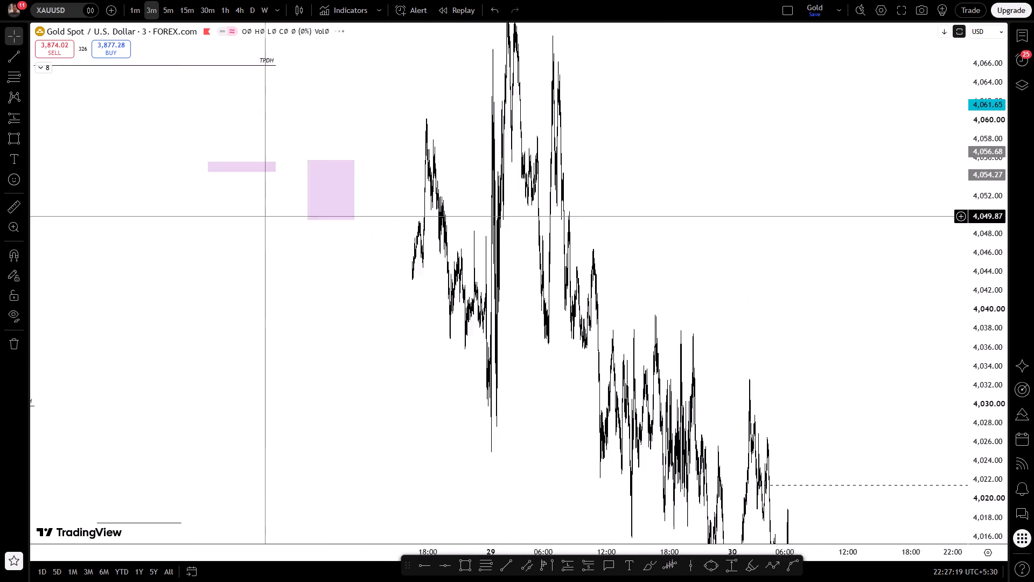
scroll(265, 216, "down", 2)
scroll(265, 216, "up", 1)
left_click_drag(222, 227, 445, 229)
scroll(445, 229, "up", 5)
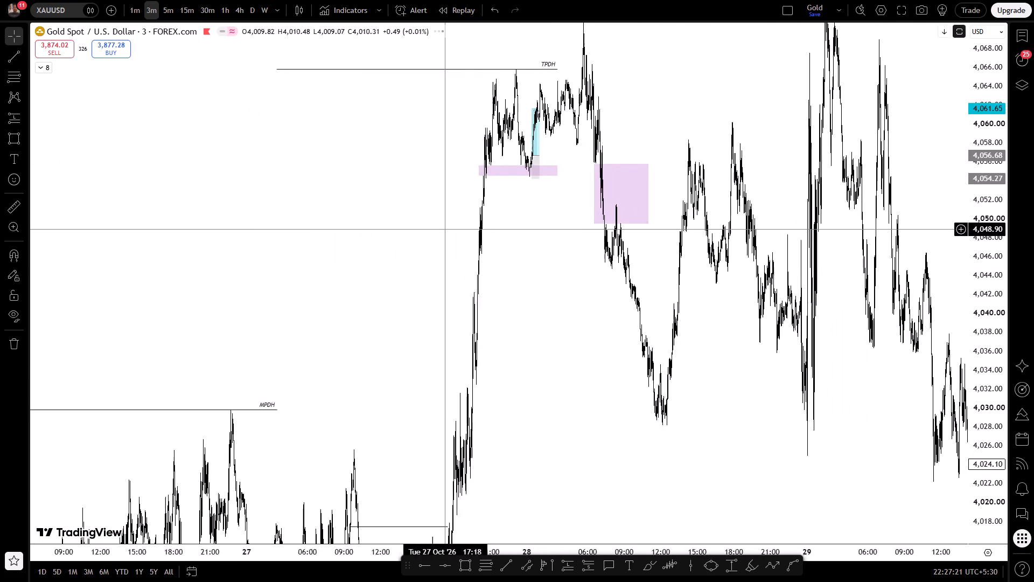
scroll(445, 229, "up", 4)
left_click_drag(408, 308, 705, 304)
scroll(705, 304, "up", 3)
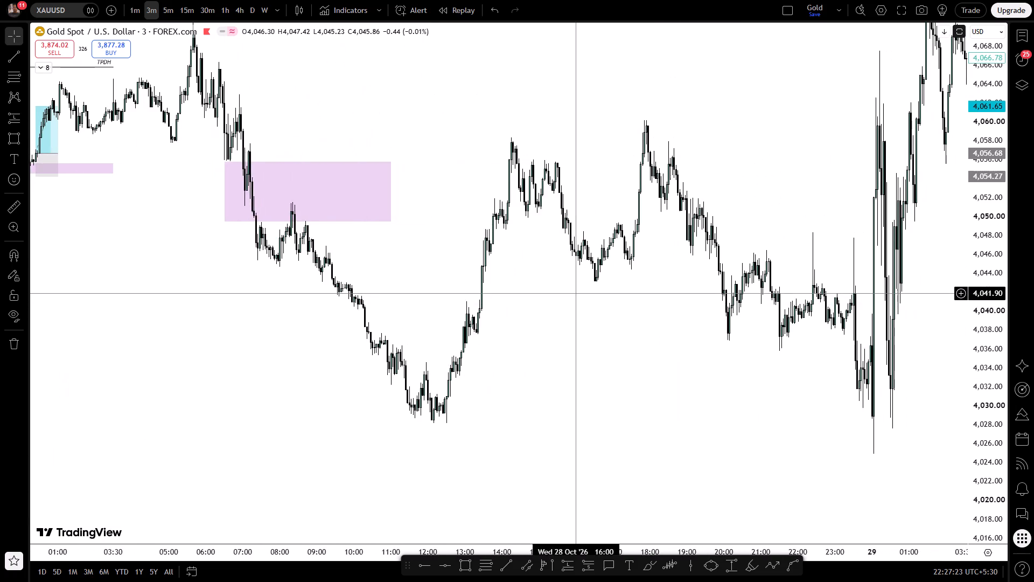
left_click_drag(576, 293, 762, 356)
scroll(762, 356, "up", 1)
left_click_drag(973, 451, 969, 420)
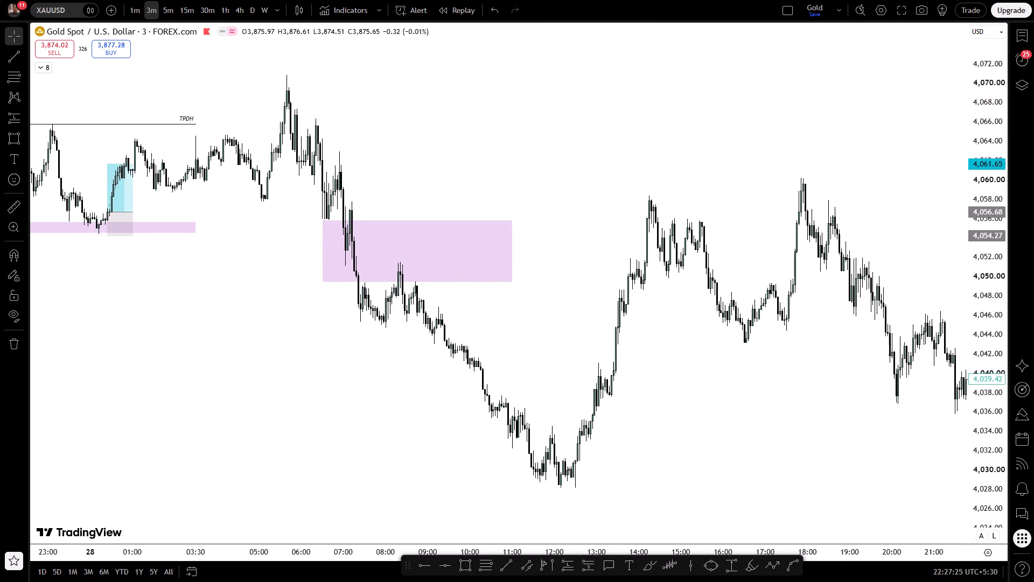
left_click_drag(969, 420, 966, 227)
scroll(673, 282, "up", 2)
left_click_drag(549, 362, 625, 325)
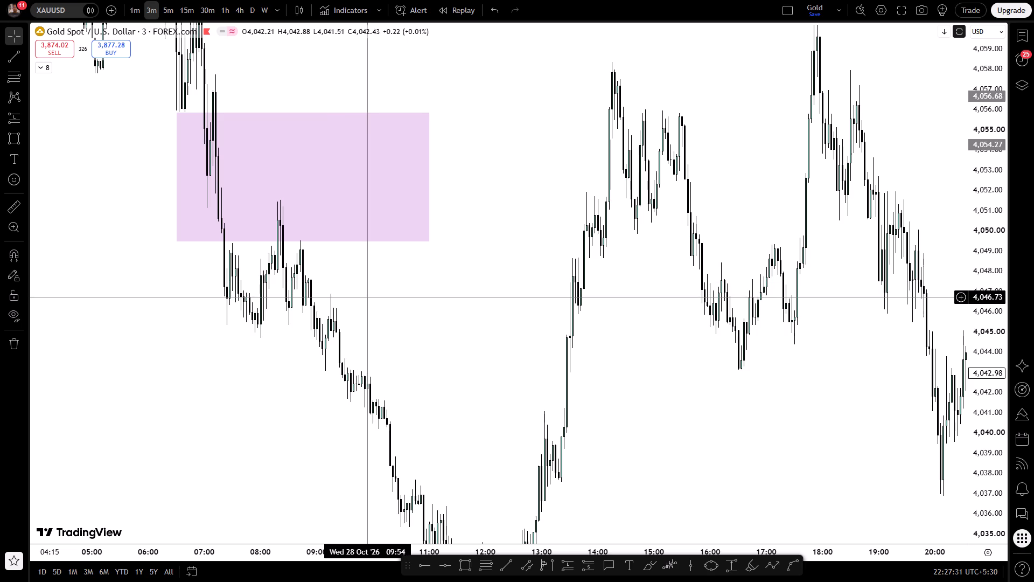
Examine the 3-minute decline below the 28 October drop's rectangle and compare that rectangle with the zone beside the long position.
left_click_drag(392, 318, 310, 74)
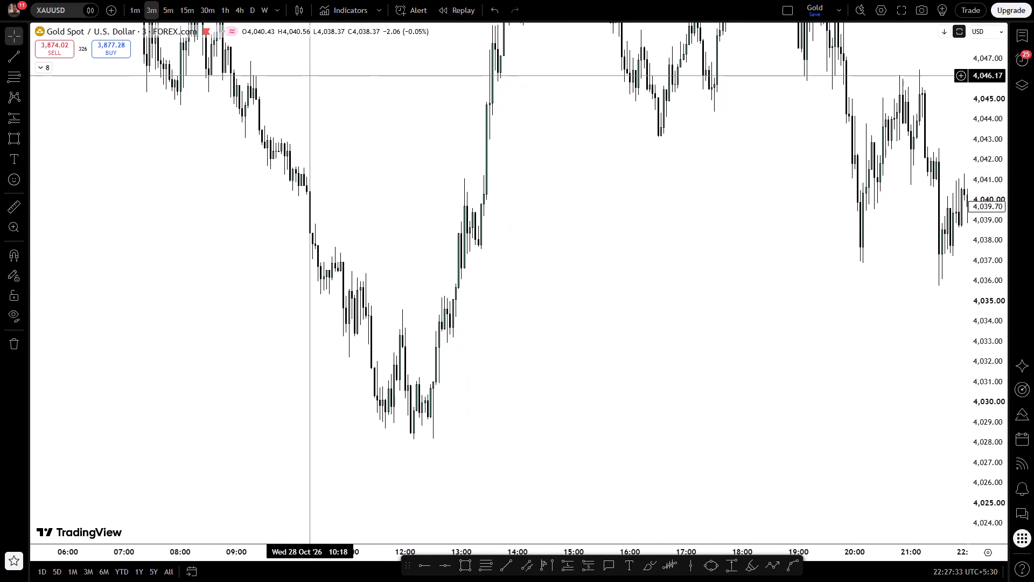
left_click_drag(310, 74, 310, 70)
left_click_drag(377, 210, 337, 91)
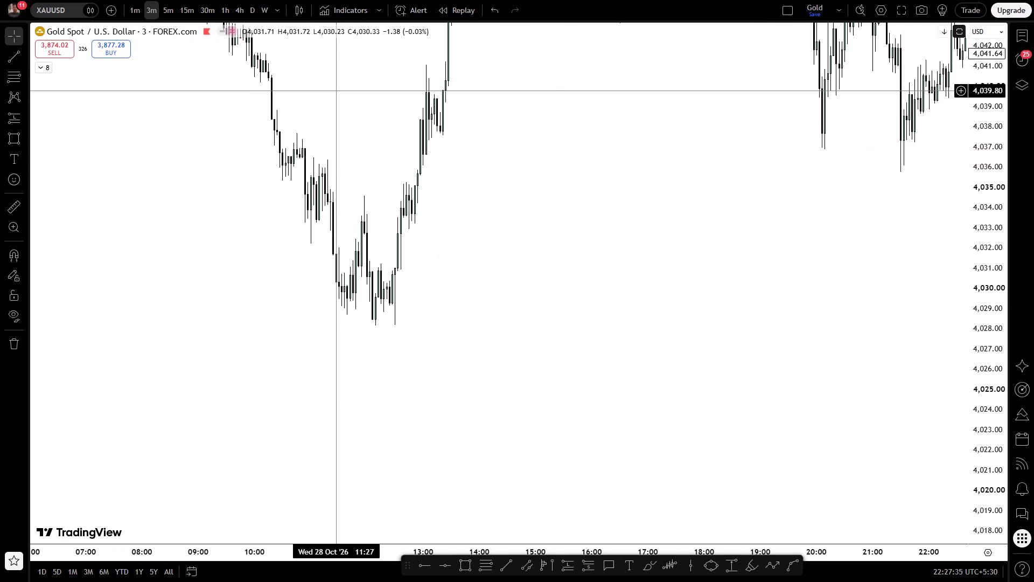
left_click_drag(337, 91, 347, 142)
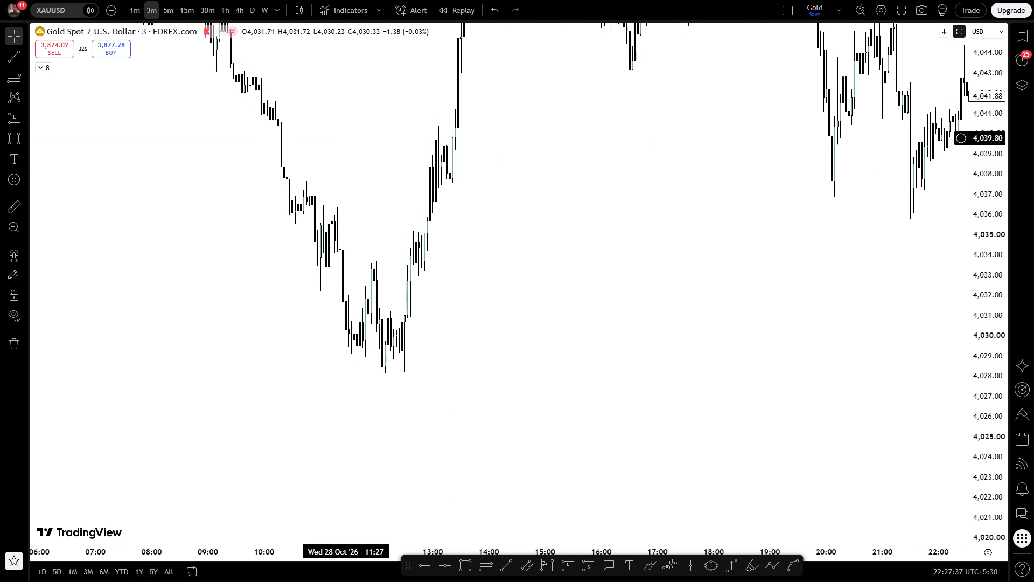
left_click_drag(347, 142, 354, 253)
scroll(354, 253, "down", 3)
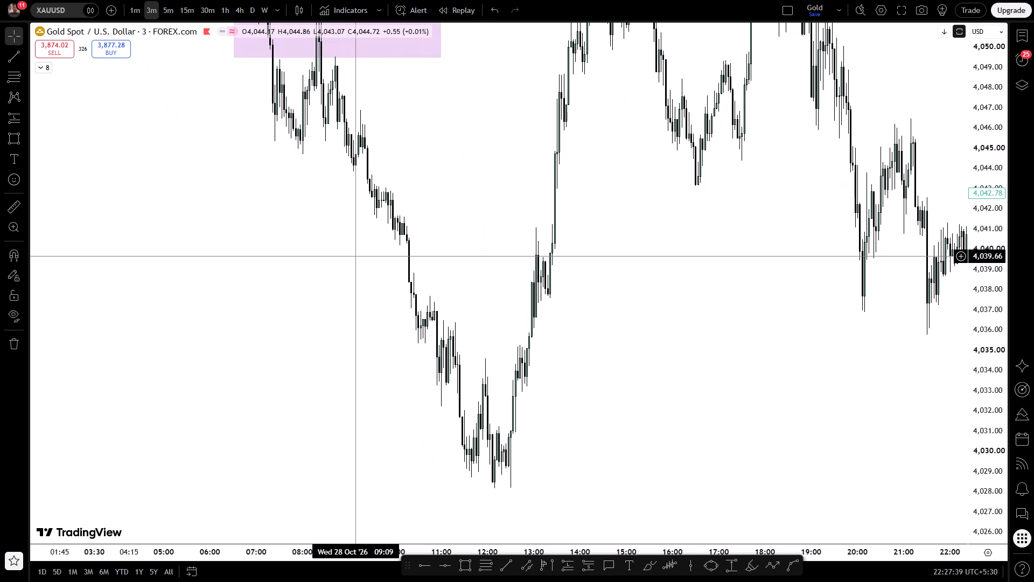
left_click_drag(304, 229, 409, 321)
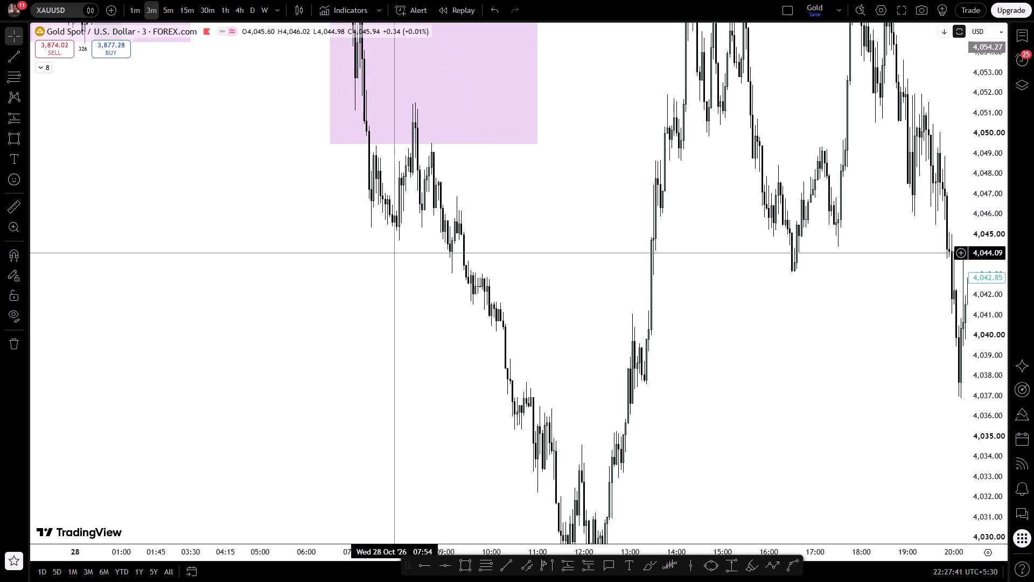
scroll(395, 253, "up", 1)
left_click_drag(395, 253, 459, 304)
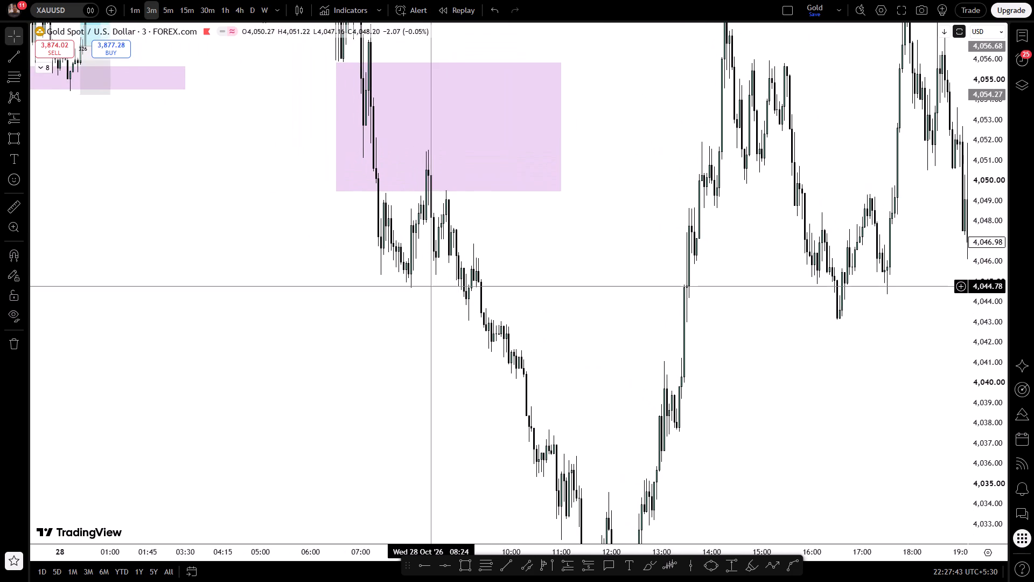
left_click_drag(430, 285, 470, 324)
scroll(470, 324, "up", 1)
left_click_drag(408, 308, 432, 327)
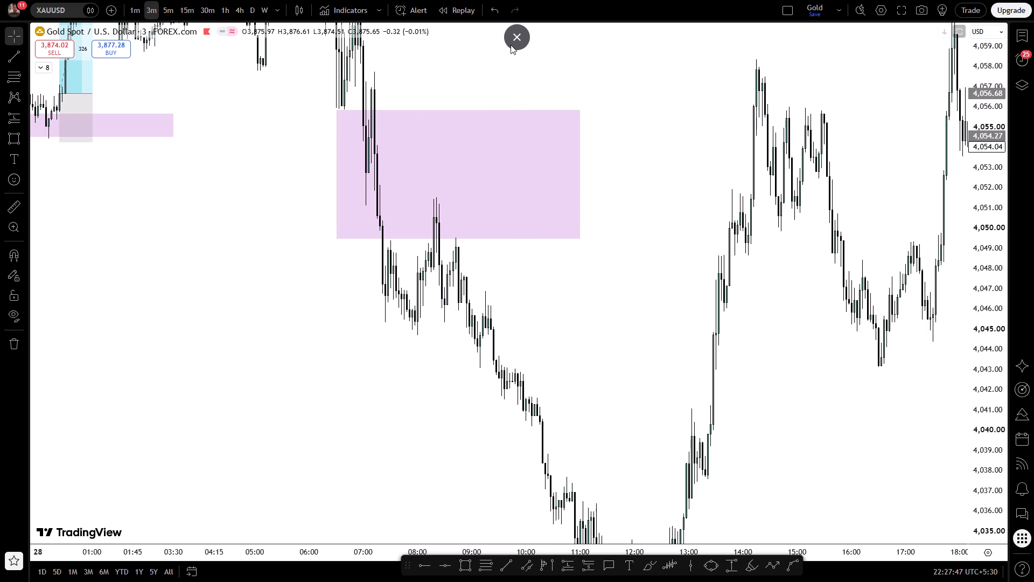
scroll(366, 100, "down", 3)
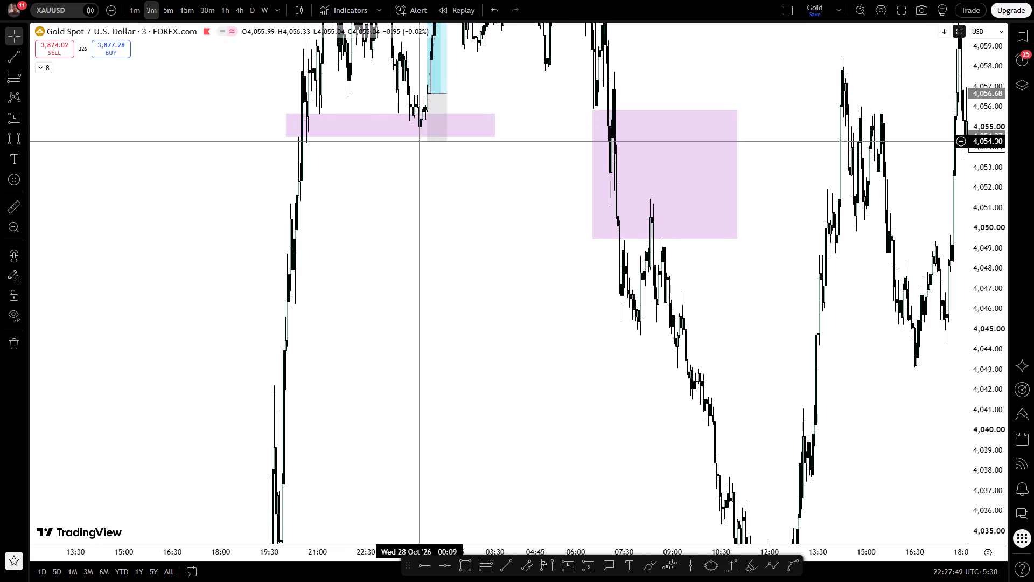
left_click_drag(350, 213, 407, 214)
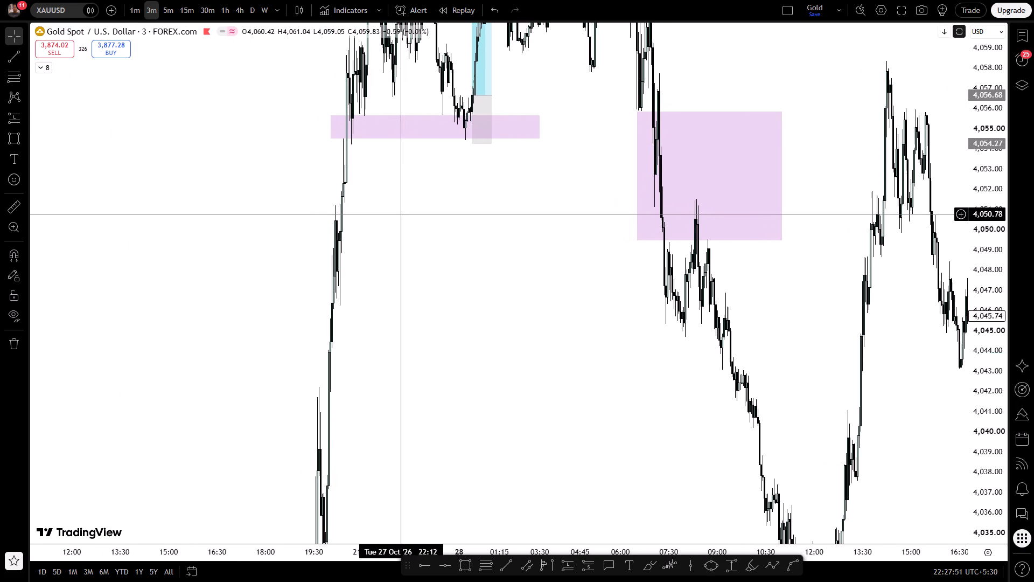
left_click_drag(407, 214, 417, 216)
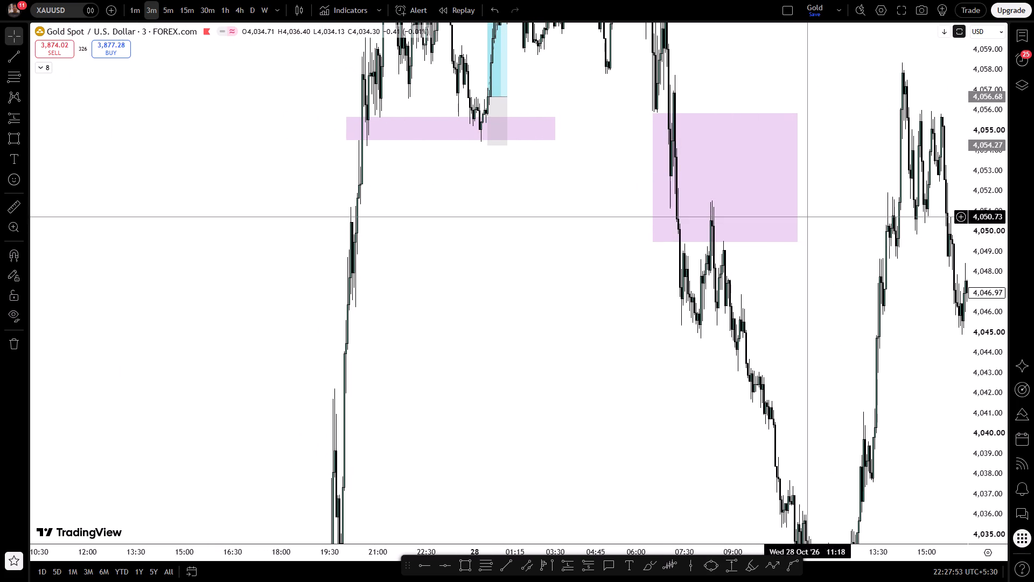
Return to the 30-minute timeframe and examine the 23 to 27 October price action around the FPDL and MPDH levels.
left_click_drag(973, 137, 895, 467)
left_click_drag(555, 434, 969, 247)
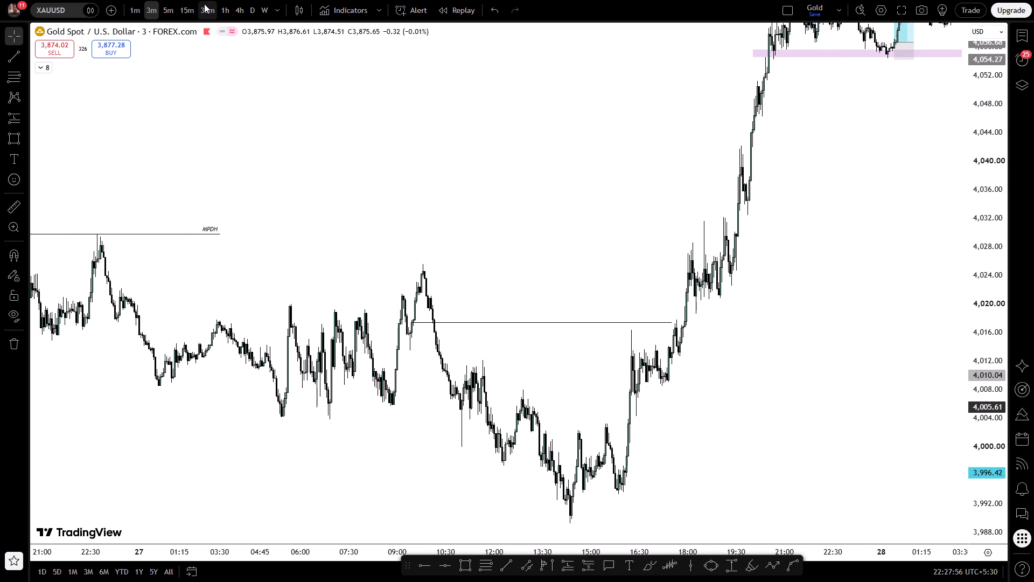
left_click(204, 4)
left_click_drag(980, 111, 863, 581)
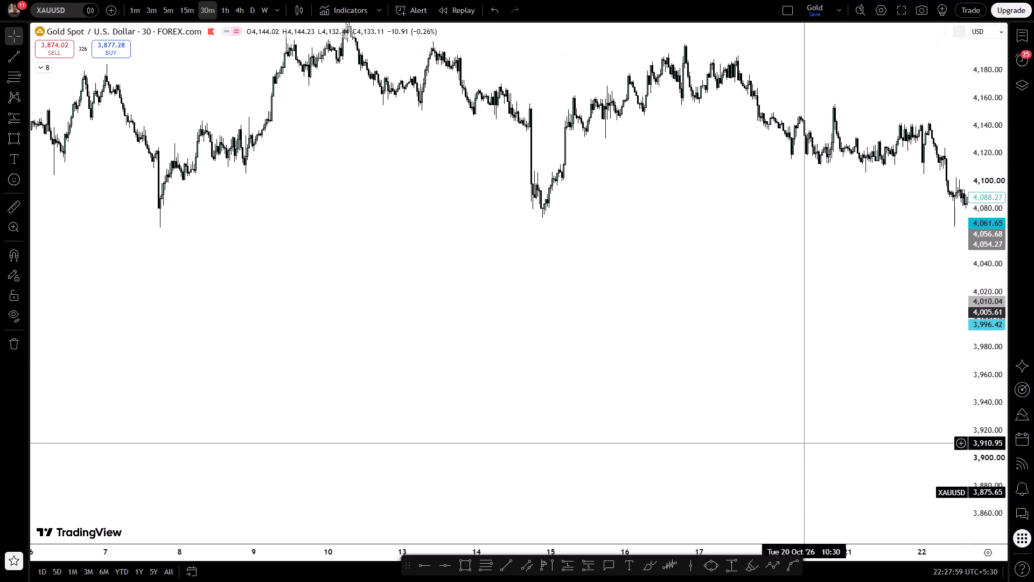
left_click_drag(751, 338, 392, 342)
scroll(392, 342, "up", 6)
left_click_drag(737, 423, 749, 379)
left_click_drag(974, 517, 729, 12)
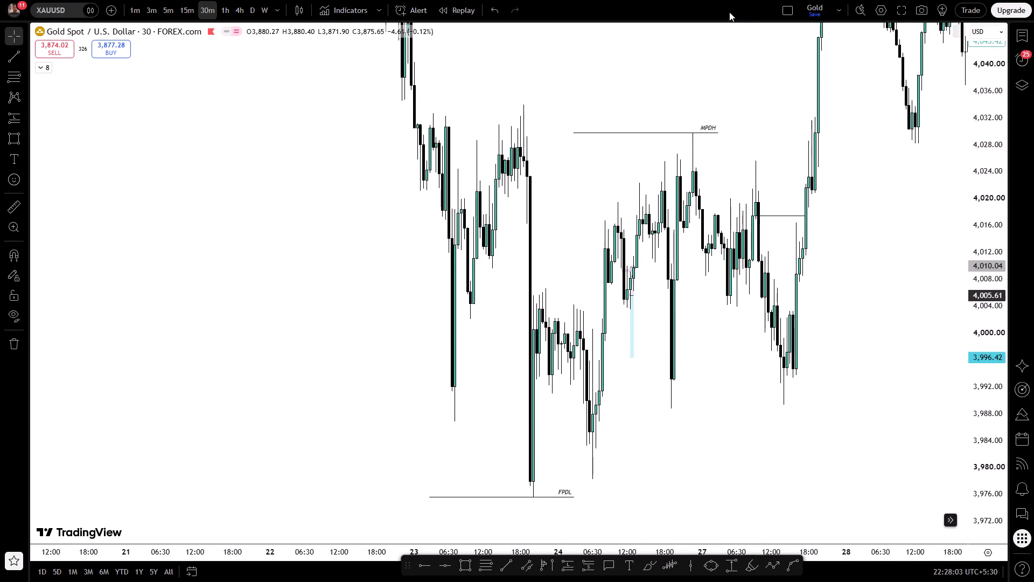
scroll(730, 266, "up", 2)
left_click_drag(820, 294, 857, 295)
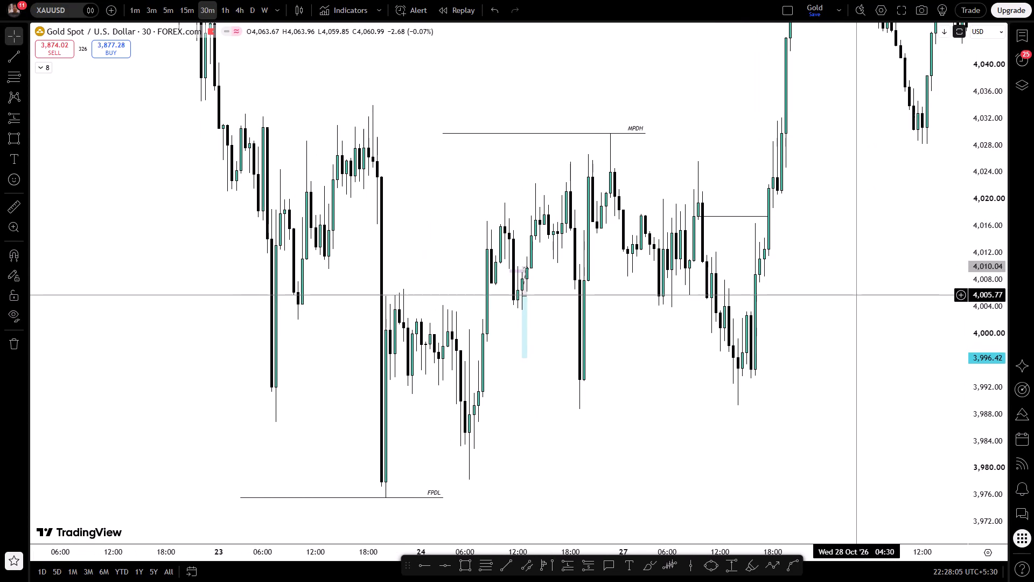
left_click_drag(977, 378, 969, 325)
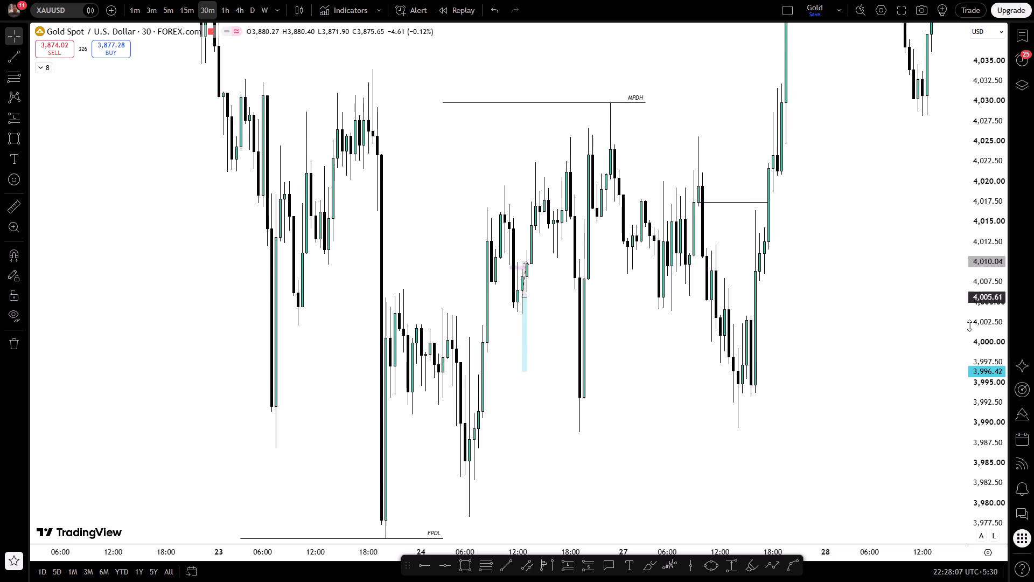
scroll(812, 338, "up", 2)
left_click_drag(812, 338, 852, 295)
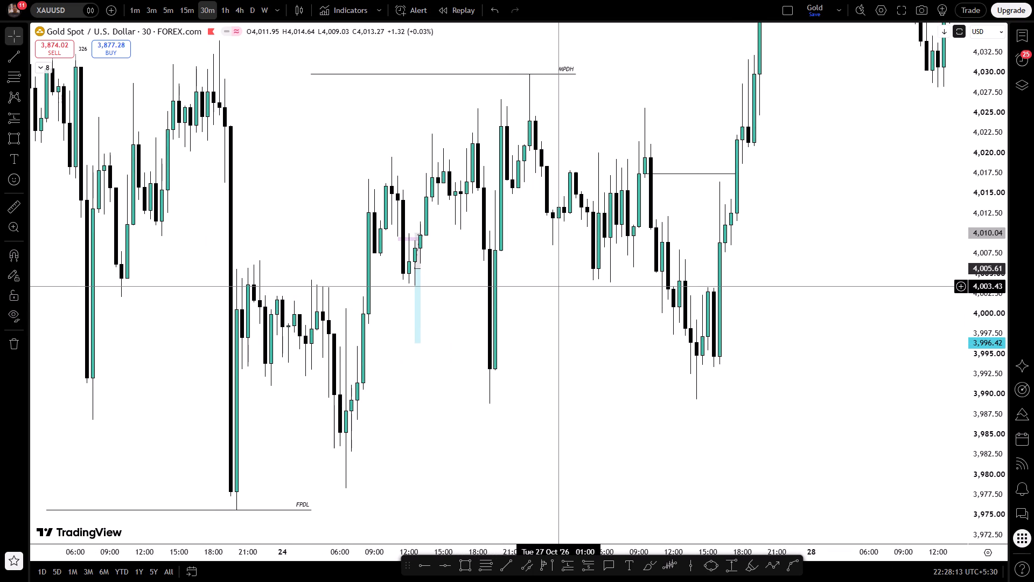
left_click_drag(558, 286, 477, 312)
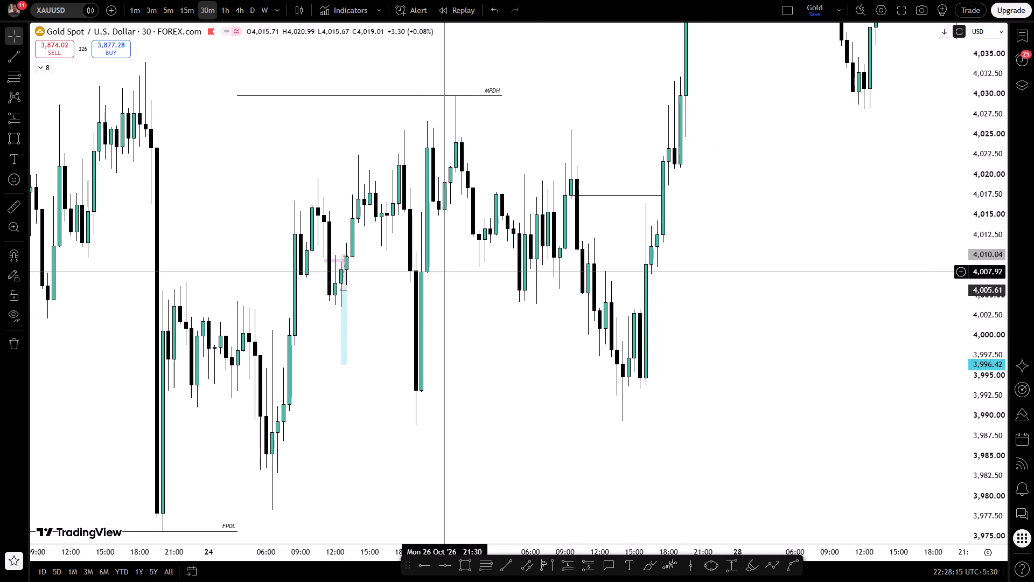
left_click_drag(459, 279, 423, 274)
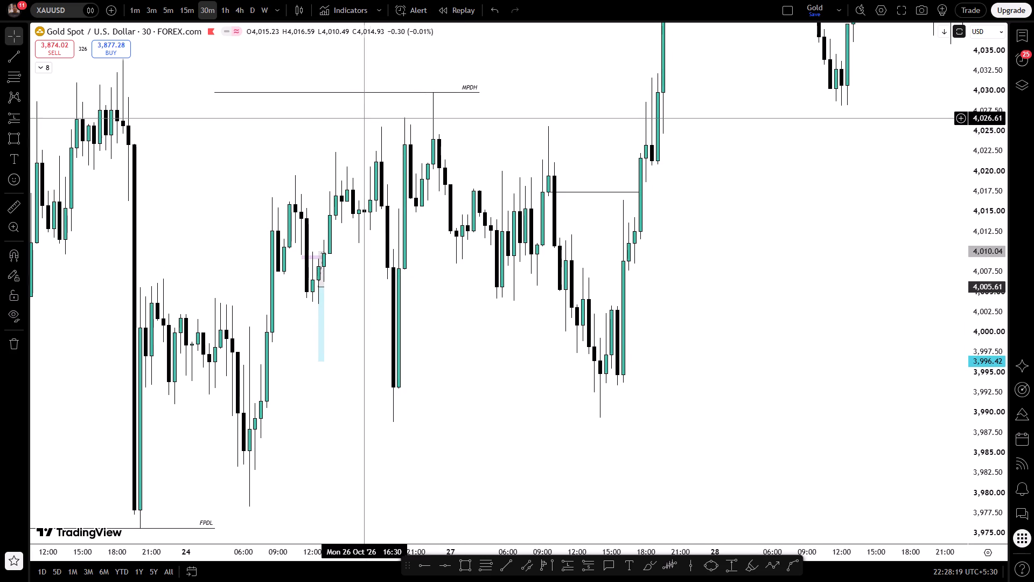
left_click_drag(498, 162, 456, 160)
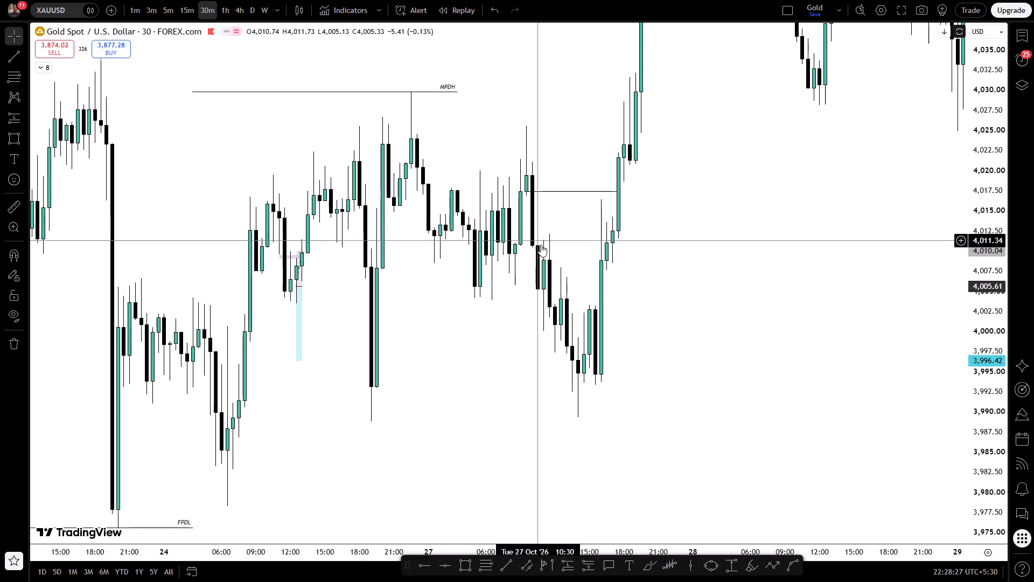
left_click_drag(510, 252, 467, 254)
left_click_drag(473, 297, 437, 296)
scroll(437, 296, "up", 1)
left_click_drag(437, 296, 429, 299)
scroll(429, 299, "down", 1)
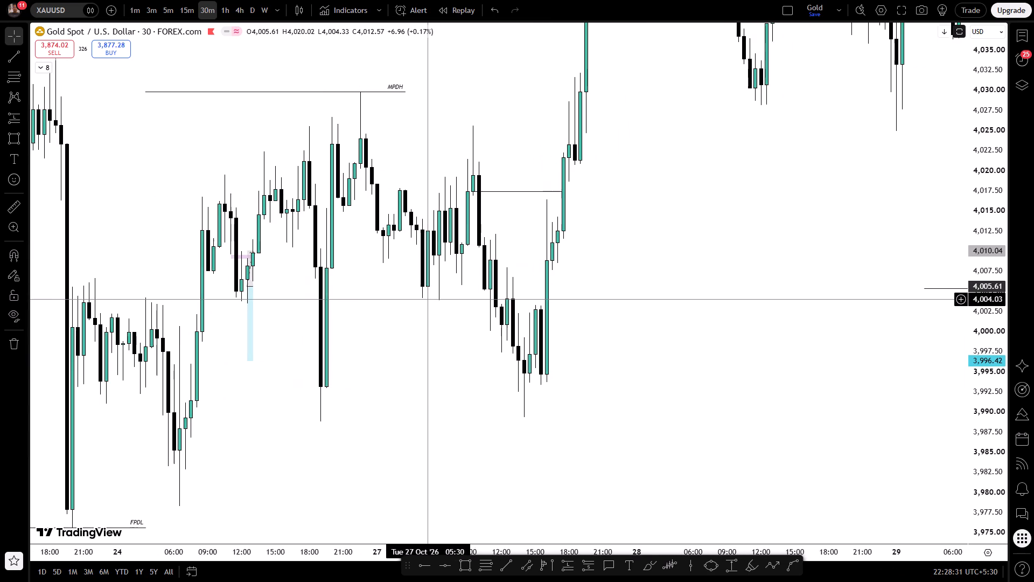
On the 30-minute timeframe, draw a rectangle over the 27 October drop, from 09:30 to about 13:30, between about 4,016.9 and 4,011.8.
left_click(439, 420)
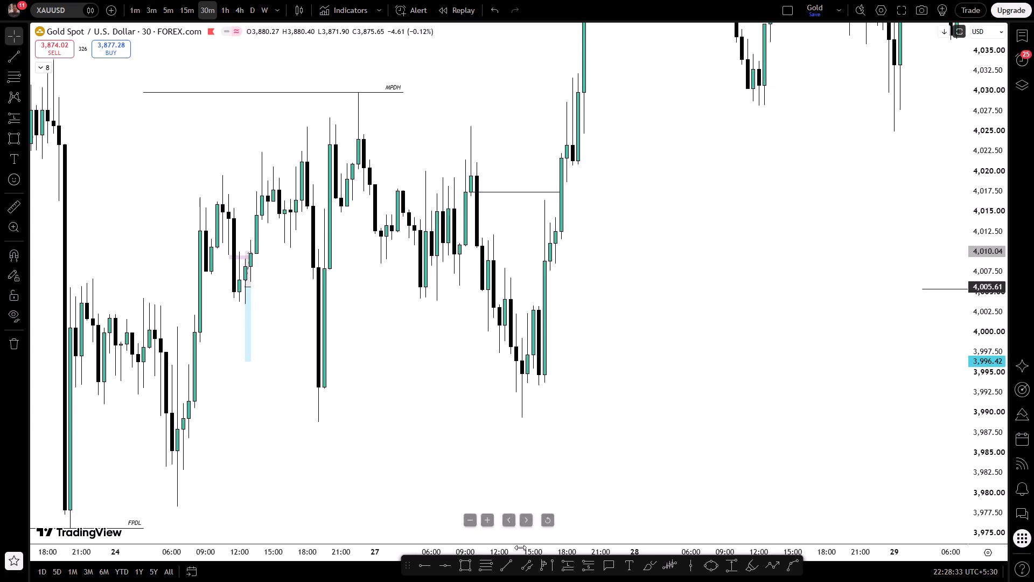
left_click(467, 568)
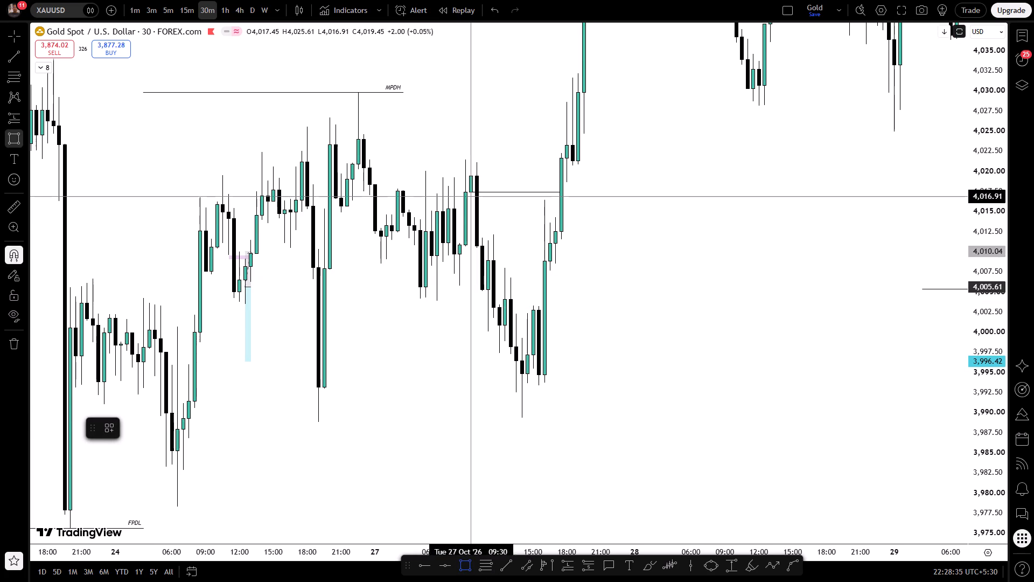
left_click_drag(472, 201, 513, 237, "ctrl")
left_click(513, 237)
left_click(621, 285)
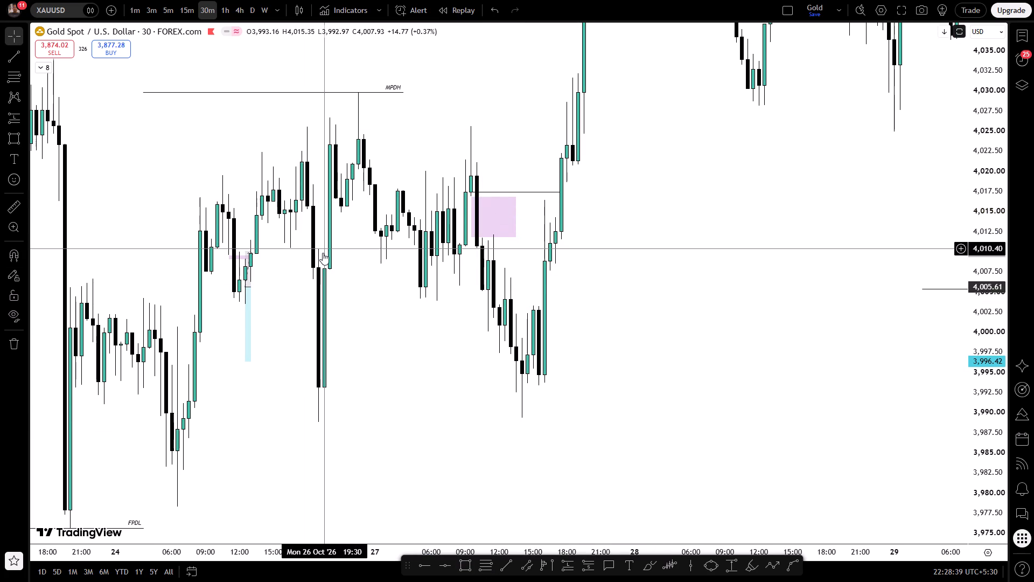
Switch to the 3-minute timeframe and examine how price moves through and below the rectangle over the 27 October drop.
left_click_drag(402, 342, 392, 333)
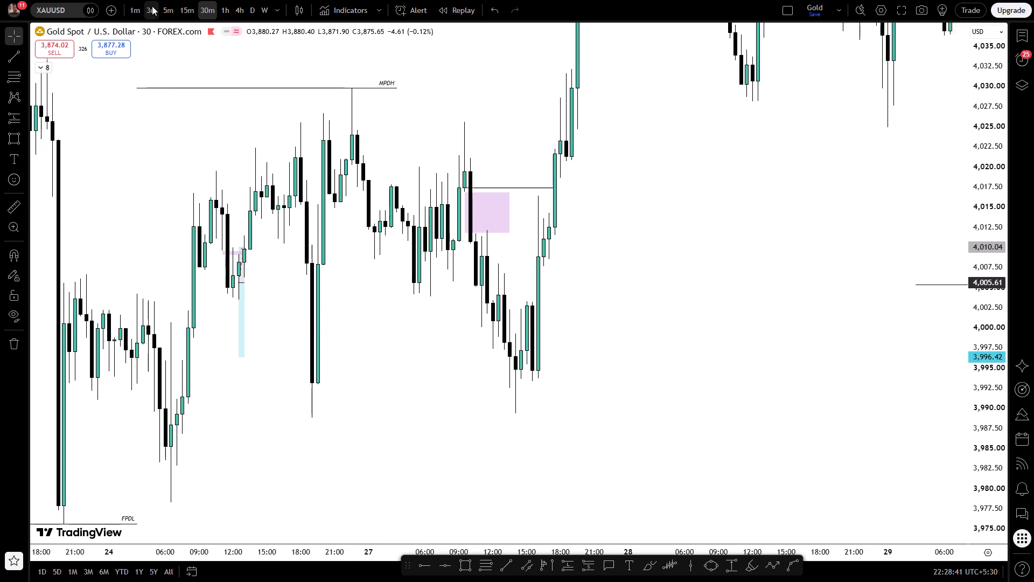
left_click(152, 6)
scroll(246, 304, "down", 8)
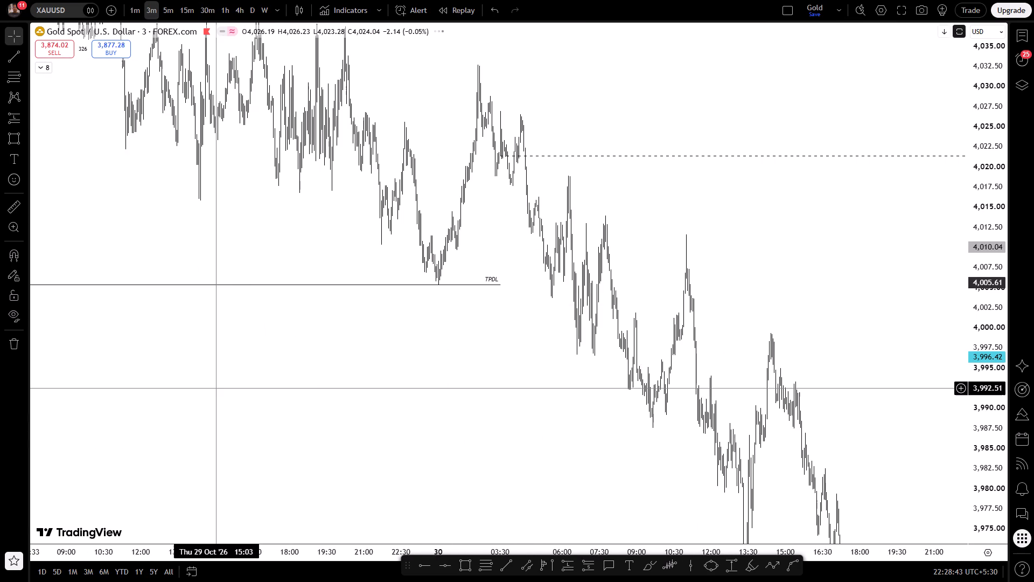
left_click_drag(216, 388, 362, 425)
scroll(362, 425, "down", 3)
left_click_drag(684, 422, 303, 451)
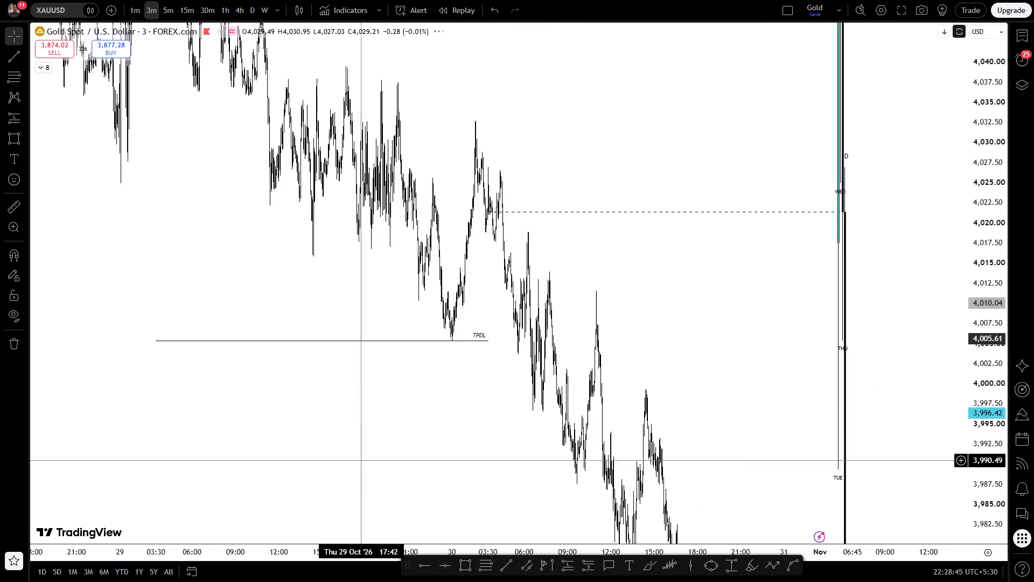
left_click_drag(303, 451, 830, 581)
left_click_drag(596, 350, 995, 543)
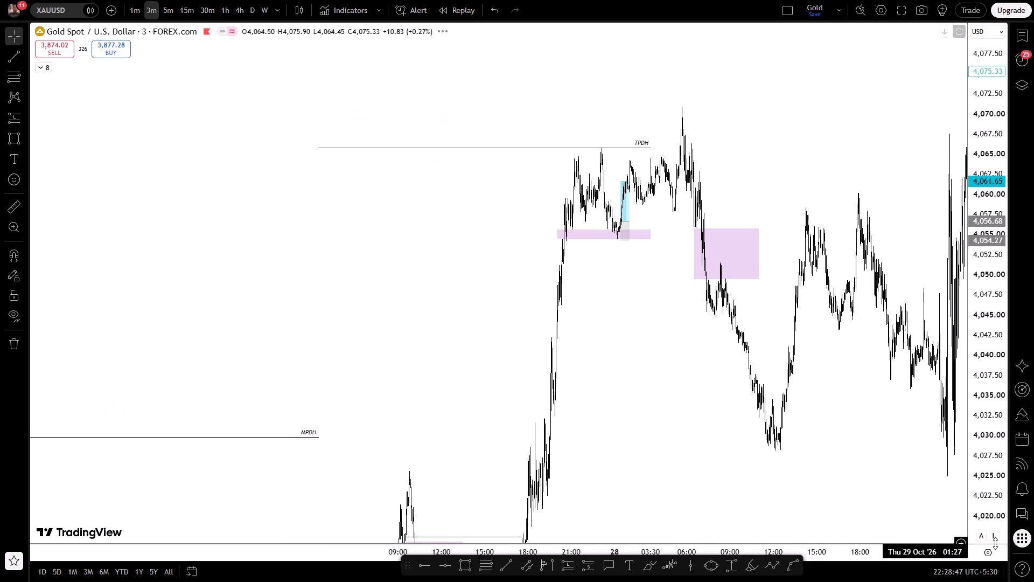
scroll(850, 435, "up", 4)
left_click_drag(651, 459, 1015, 164)
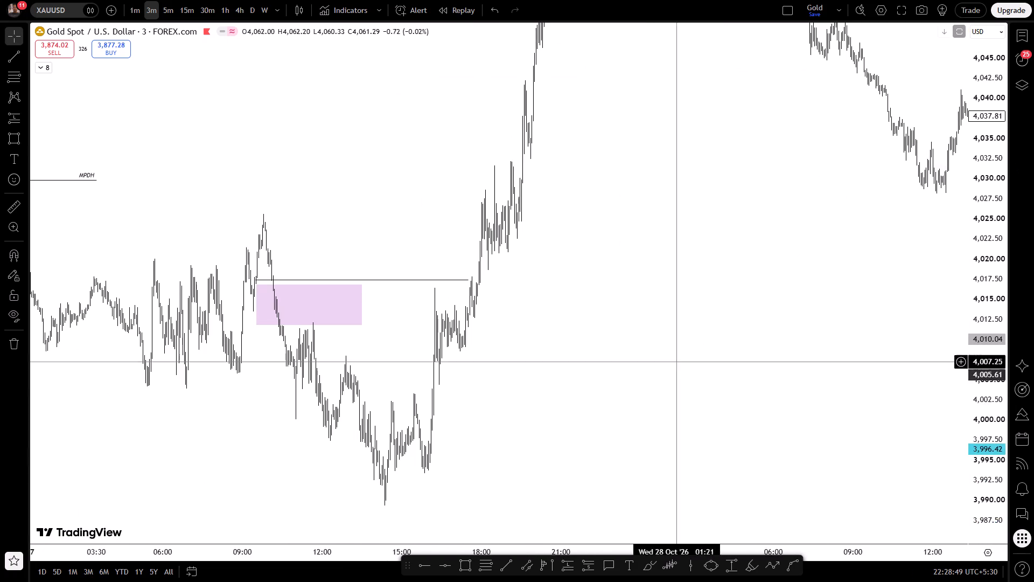
left_click_drag(655, 380, 975, 257)
scroll(975, 257, "up", 3)
left_click(698, 310)
scroll(698, 310, "up", 3)
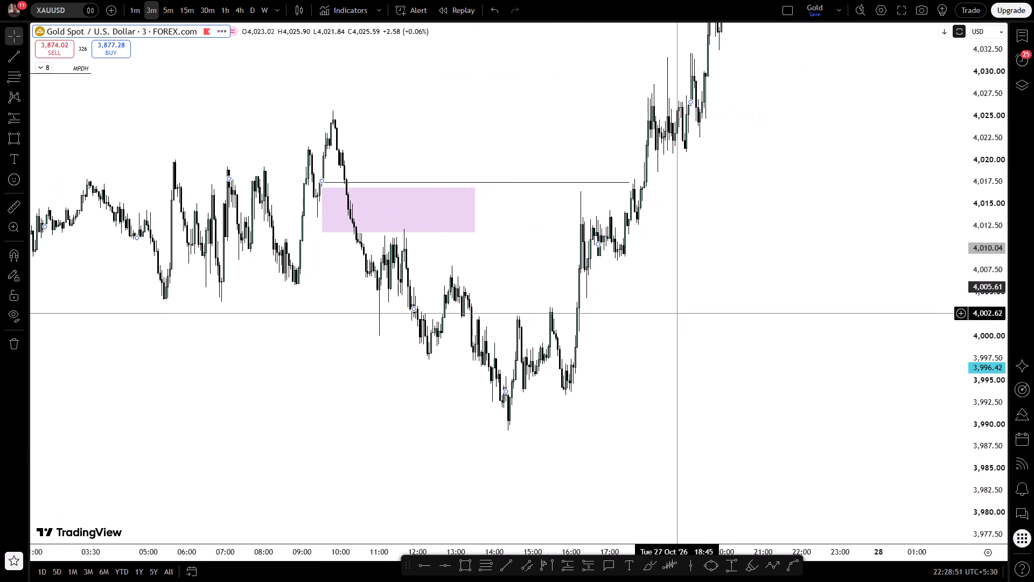
left_click_drag(597, 330, 821, 331)
left_click_drag(990, 416, 965, 233)
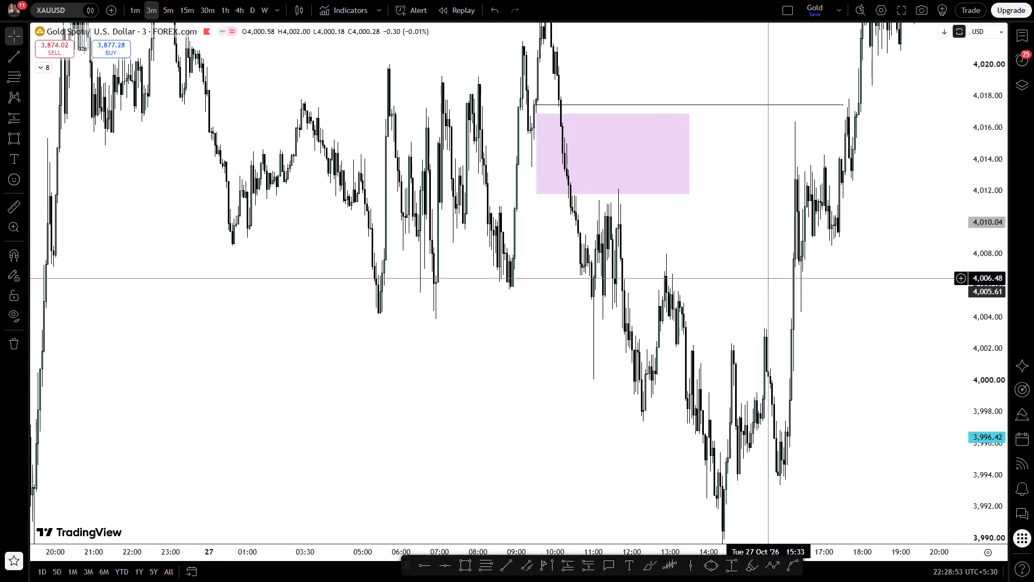
scroll(769, 278, "up", 3)
left_click_drag(581, 266, 687, 290)
scroll(687, 290, "up", 2)
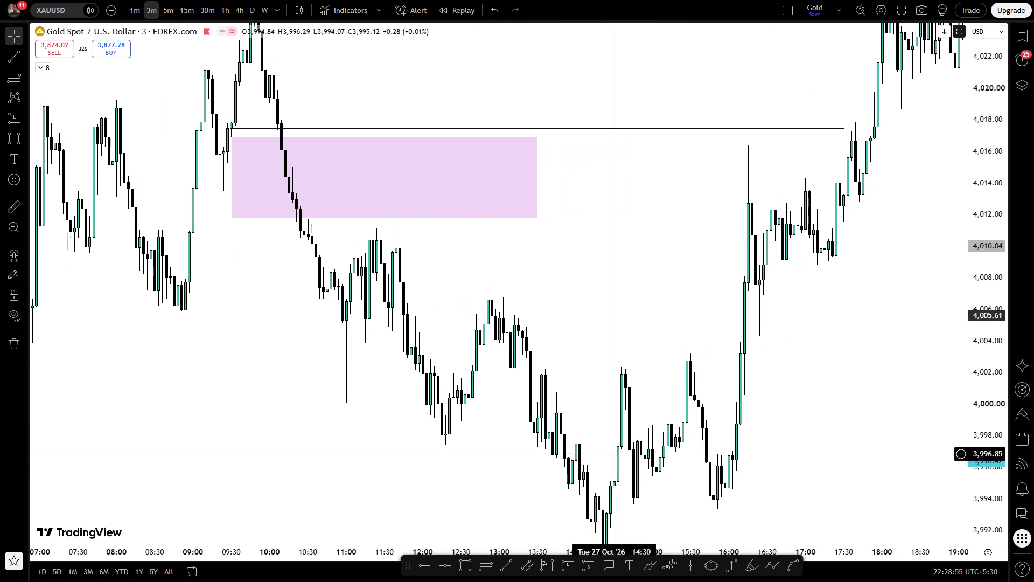
Place a short position at 27 October 11:45 with entry at 4,005.69 and stop at 4,012.38, just above the swing high.
left_click(585, 563)
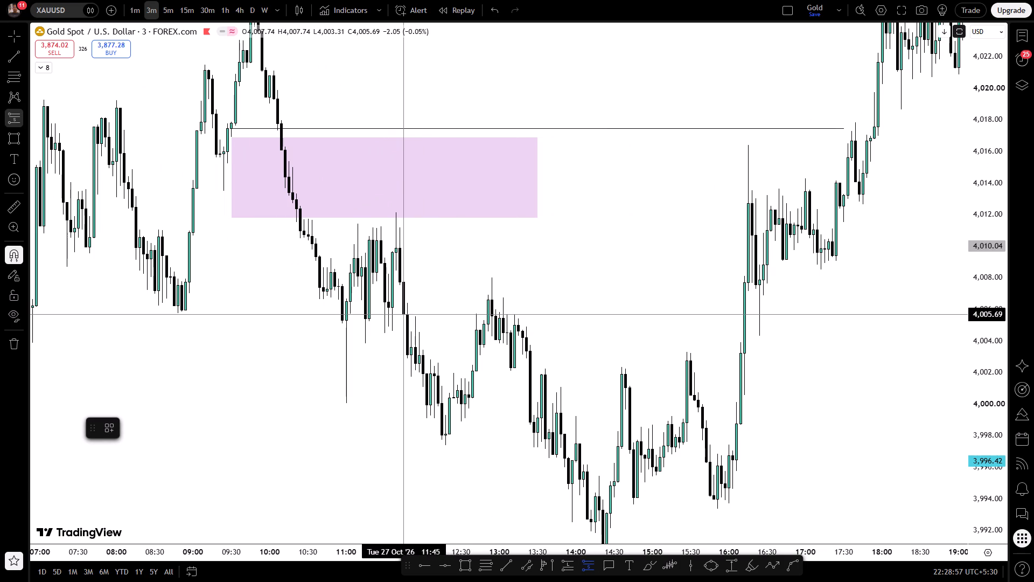
left_click(404, 314, "ctrl")
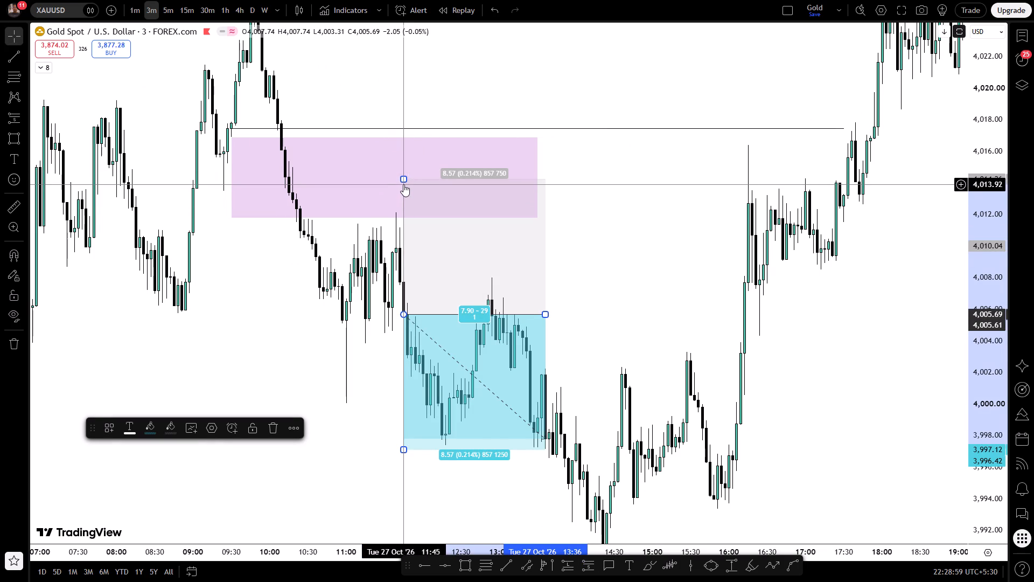
left_click(403, 184)
left_click_drag(404, 181, 420, 209)
Set the 27 October short position's target to 3,992.18 and extend its end to about 14:18.
left_click_drag(613, 285, 600, 178)
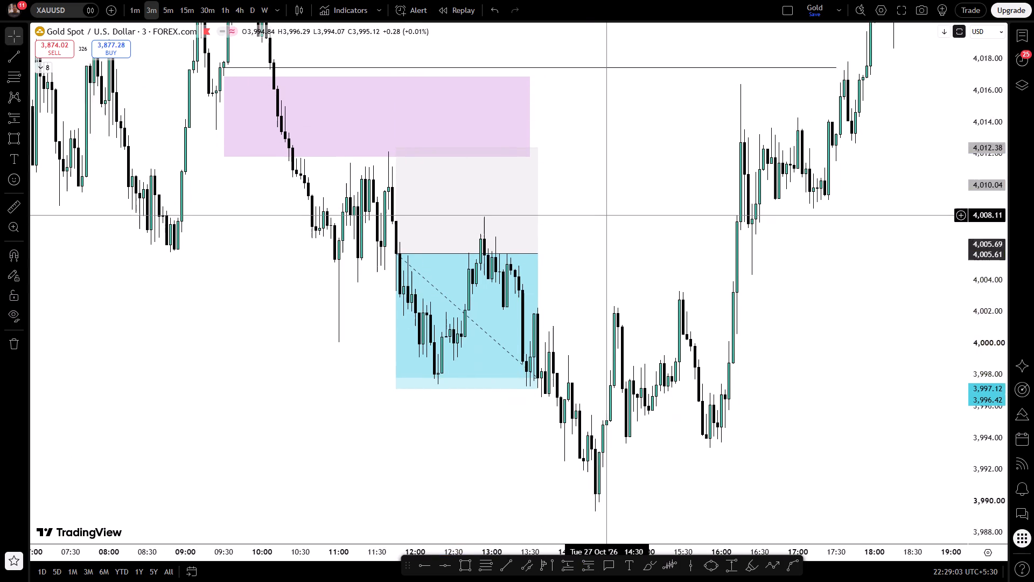
left_click_drag(600, 178, 599, 116)
left_click_drag(388, 290, 399, 380)
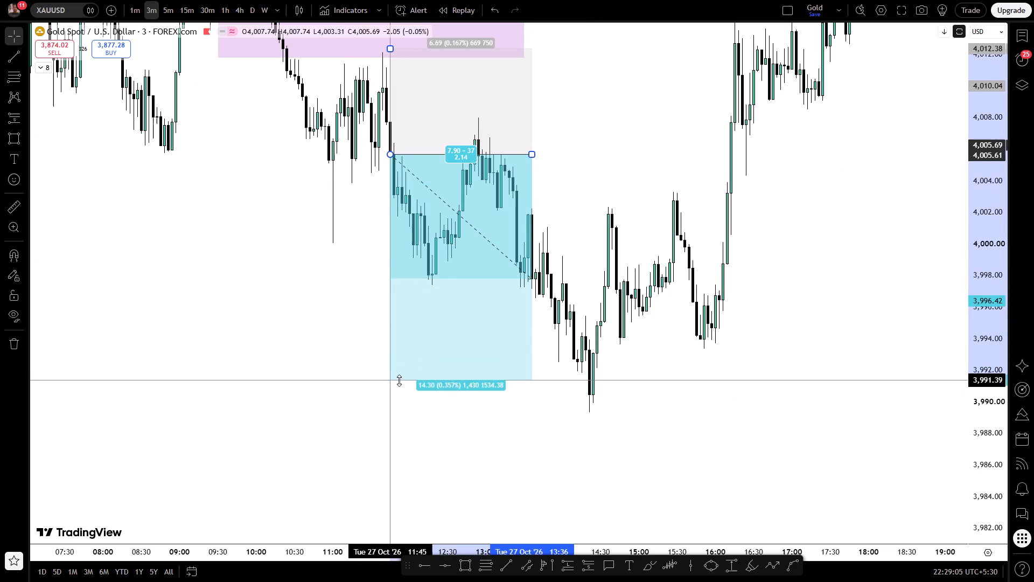
left_click_drag(399, 380, 403, 368)
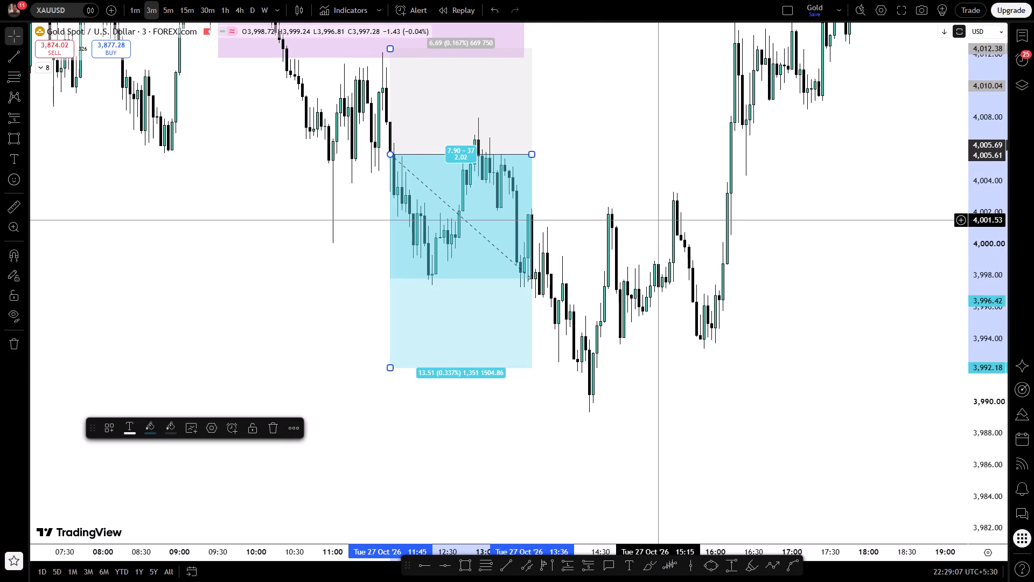
left_click(621, 199)
left_click_drag(533, 154, 578, 163)
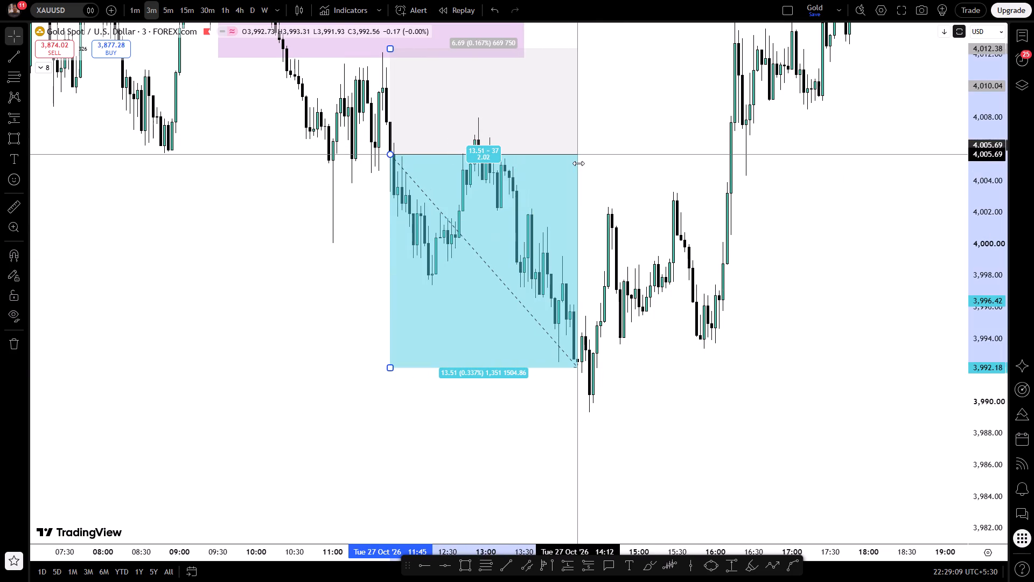
left_click_drag(578, 163, 585, 165)
left_click(652, 144)
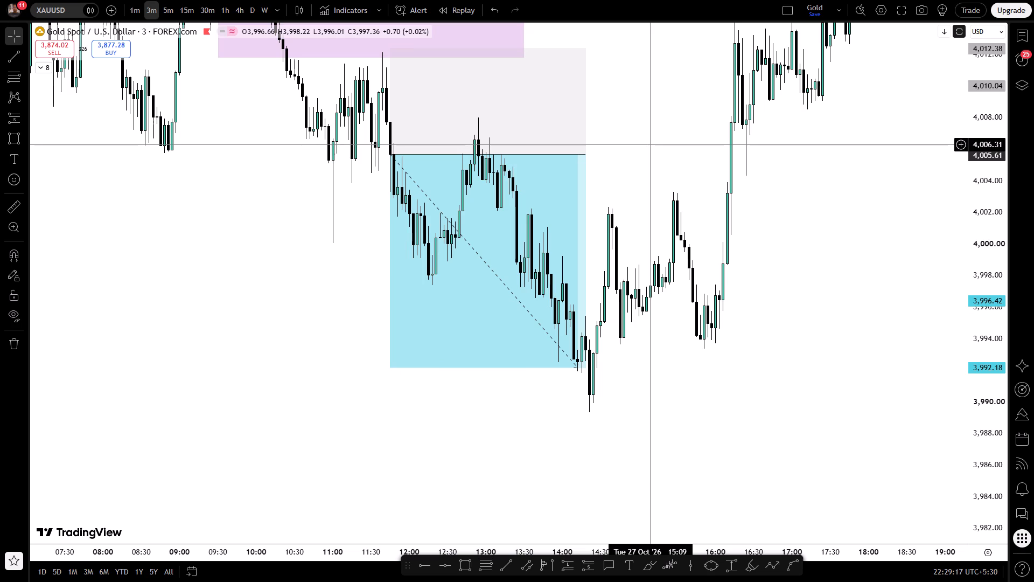
left_click(652, 144)
Examine the 3-minute price action from 24 to 27 October between the FPDL and MPDH levels, including both short positions.
scroll(652, 144, "down", 4)
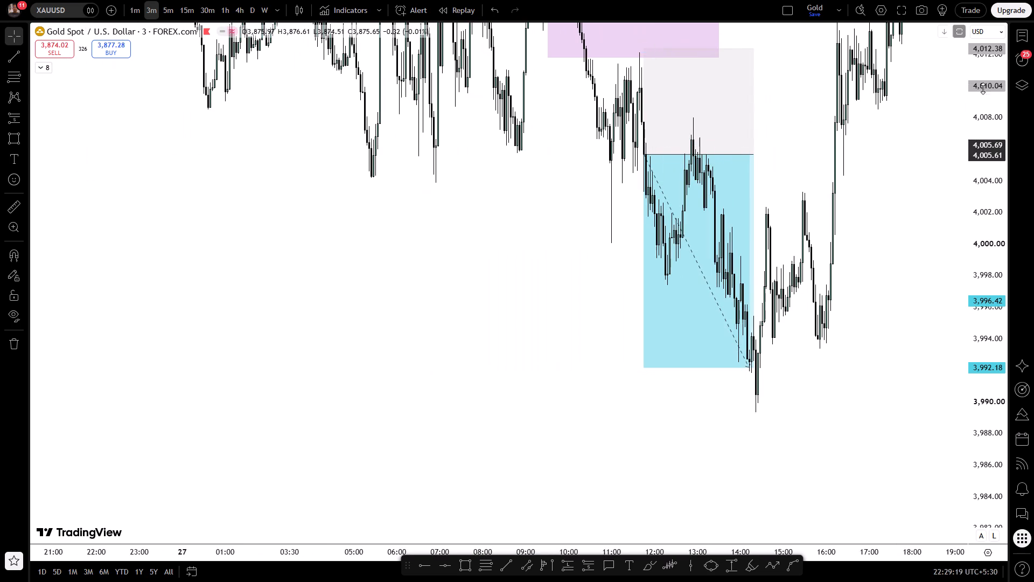
left_click_drag(970, 74, 963, 464)
left_click_drag(671, 421, 719, 447)
scroll(719, 447, "down", 2)
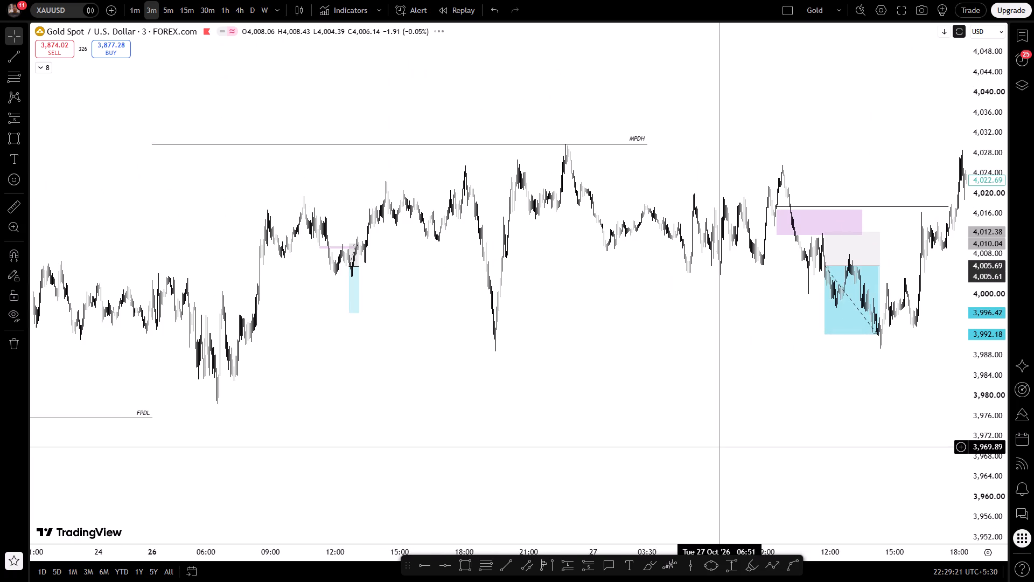
scroll(719, 447, "down", 2)
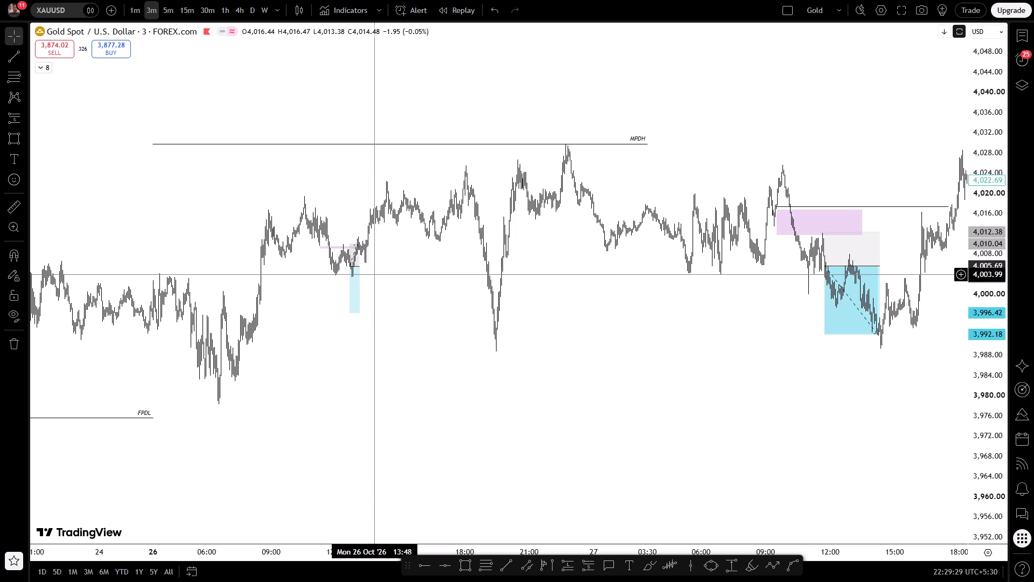
left_click_drag(375, 274, 438, 274)
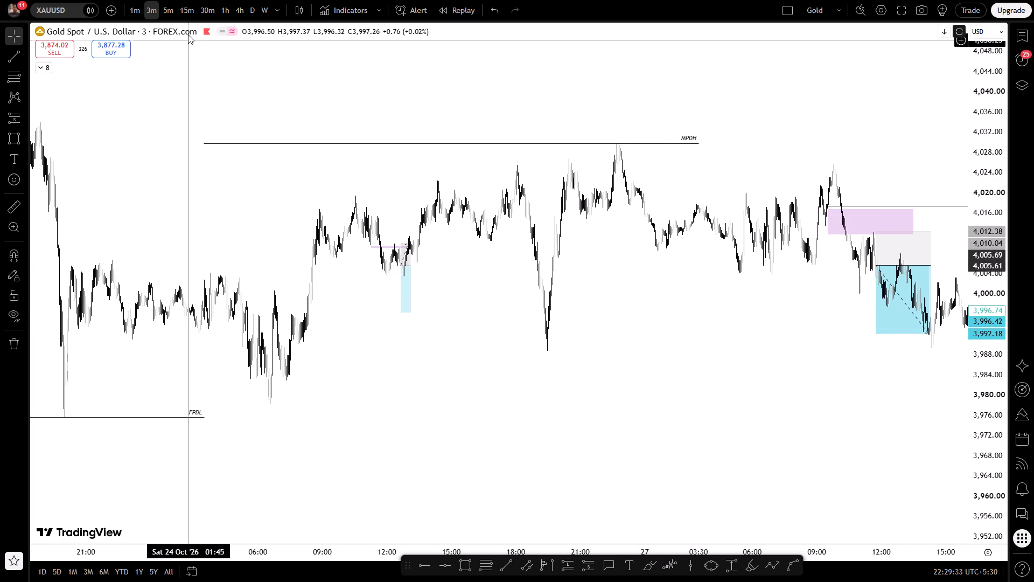
scroll(249, 284, "up", 1)
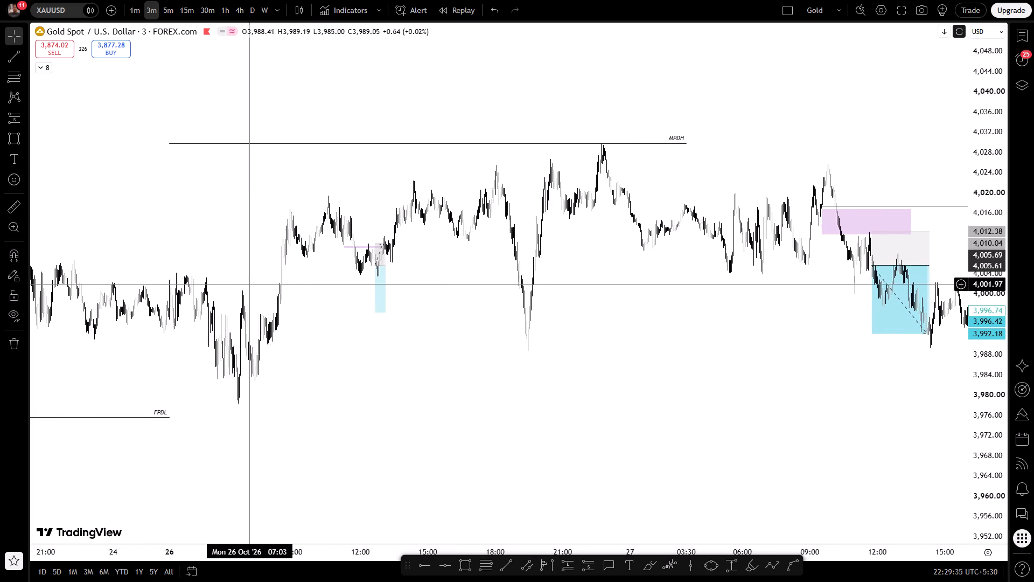
scroll(249, 284, "up", 1)
left_click_drag(153, 281, 486, 257)
scroll(486, 257, "up", 3)
left_click_drag(318, 257, 508, 217)
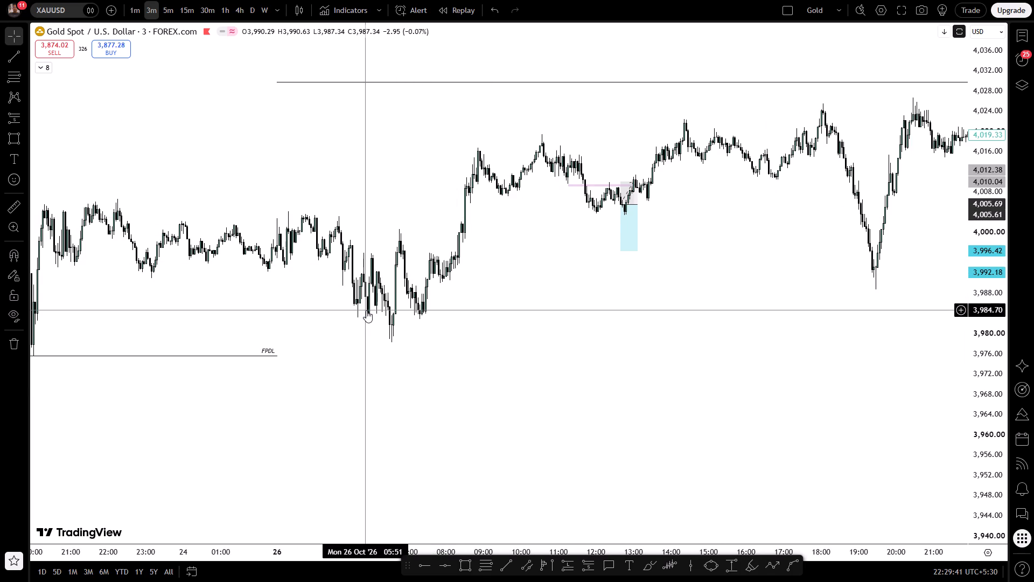
left_click_drag(368, 258, 421, 260)
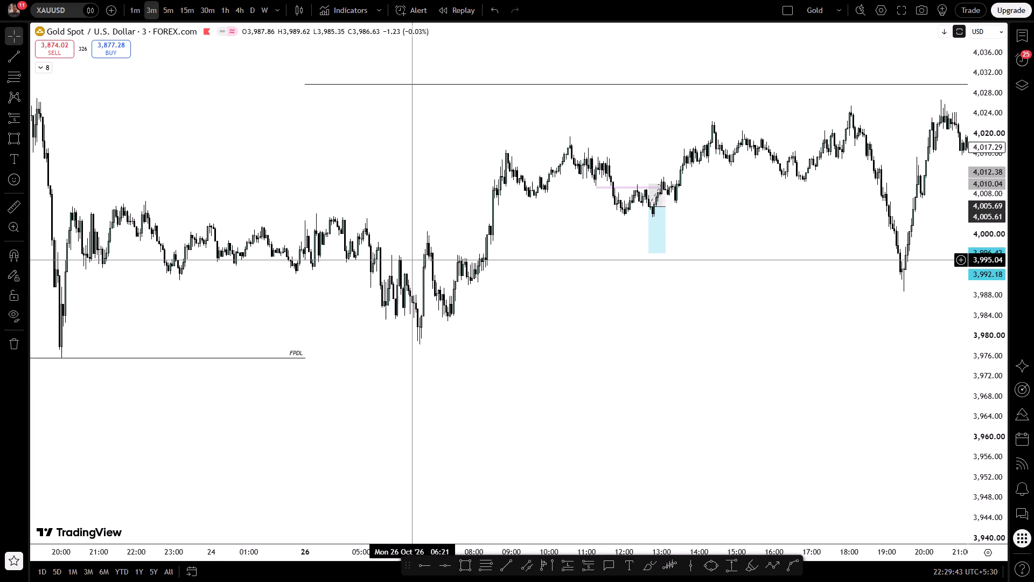
left_click_drag(421, 260, 429, 262)
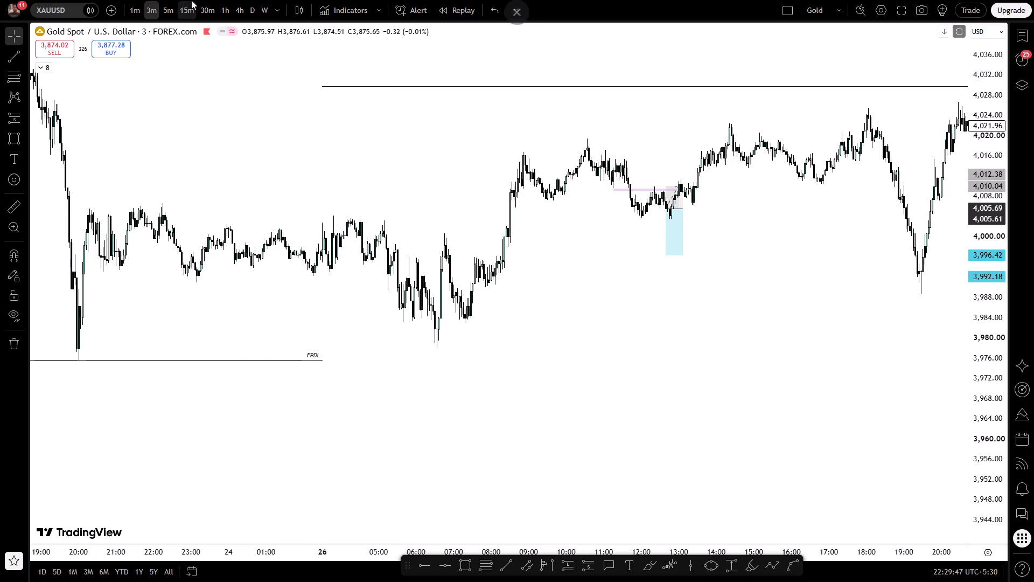
Return to the 30-minute timeframe and examine the 23 to 27 October swings around the FPDL and MPDH levels and the short positions.
left_click(208, 9)
scroll(627, 196, "up", 4)
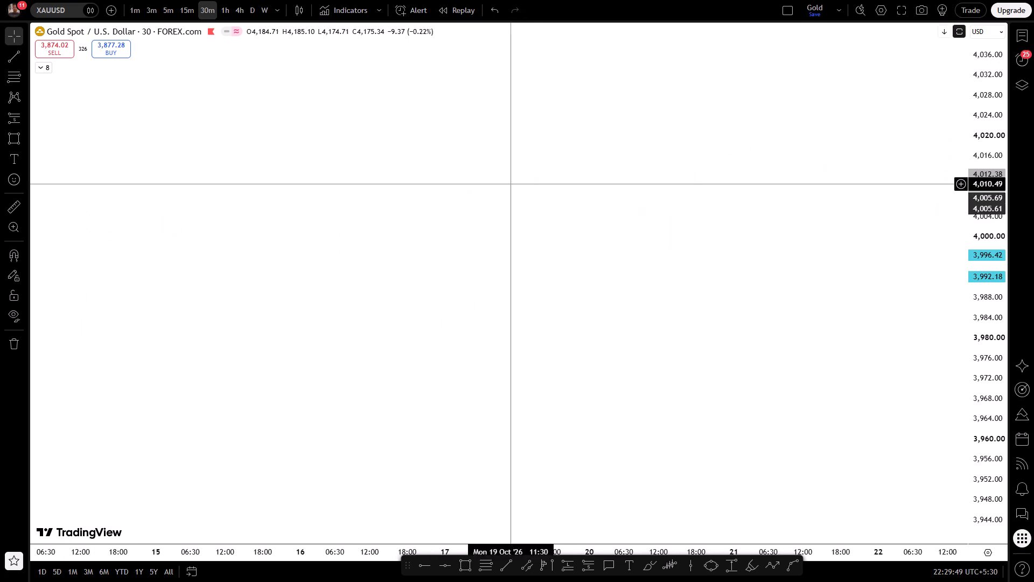
left_click_drag(764, 236, 507, 280)
left_click_drag(741, 255, 540, 225)
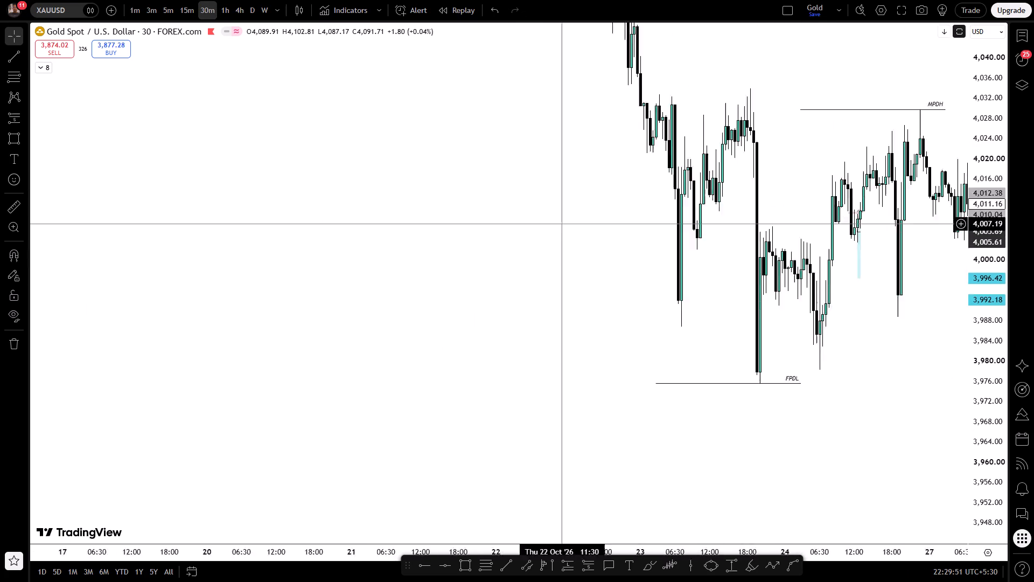
left_click_drag(540, 225, 518, 226)
scroll(518, 226, "up", 3)
left_click_drag(667, 189, 586, 174)
scroll(586, 174, "up", 1)
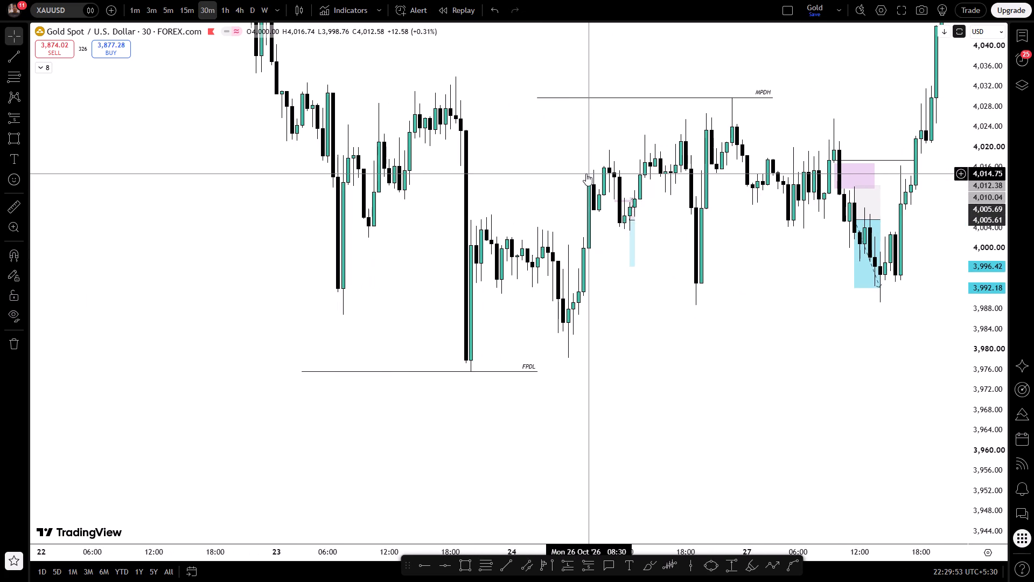
left_click_drag(539, 174, 459, 199)
left_click_drag(469, 223, 341, 244)
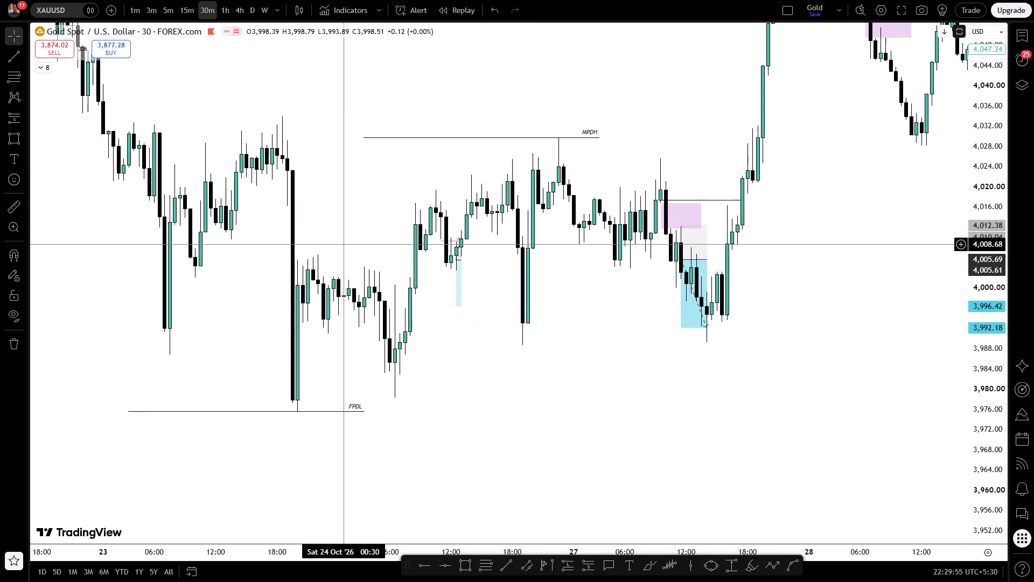
left_click_drag(397, 252, 358, 246)
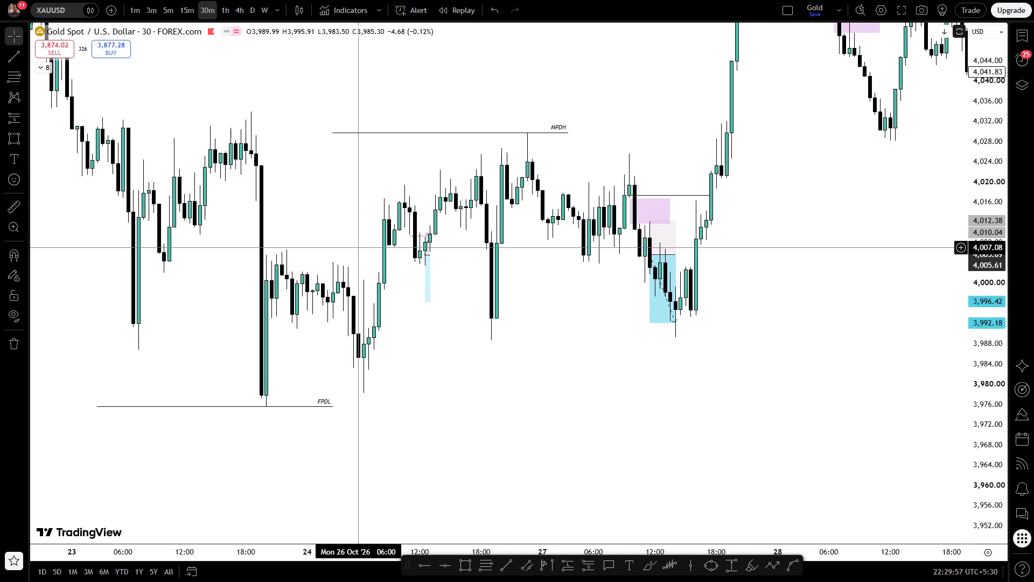
left_click_drag(406, 320, 382, 316)
scroll(382, 316, "up", 1)
left_click_drag(373, 349, 334, 354)
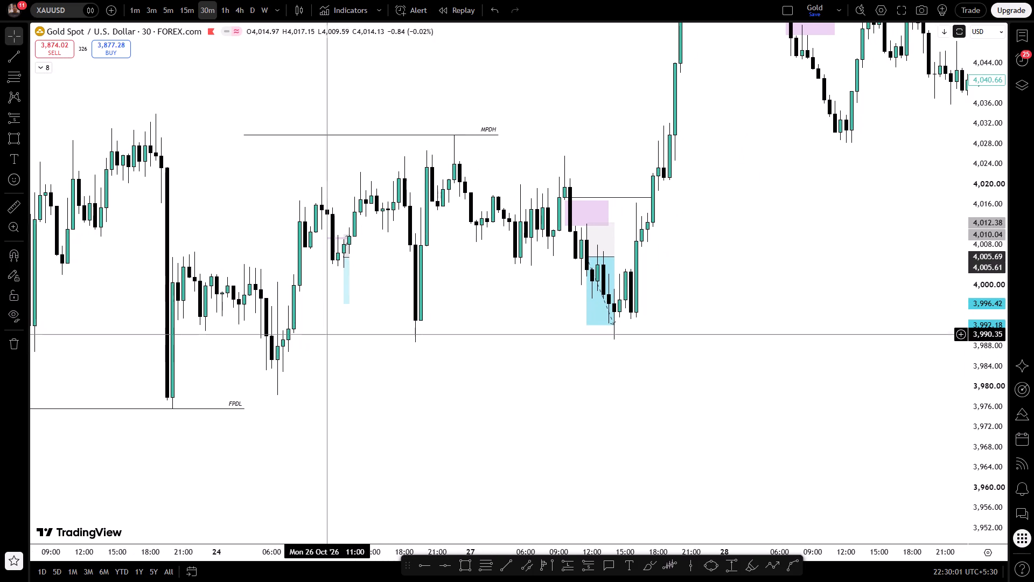
left_click_drag(388, 279, 422, 263)
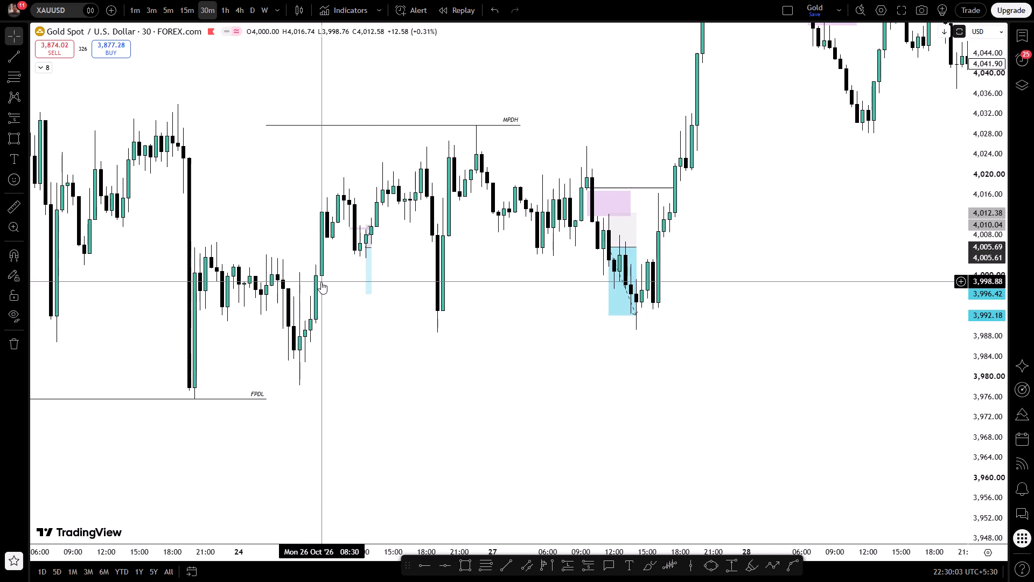
left_click_drag(288, 226, 290, 217)
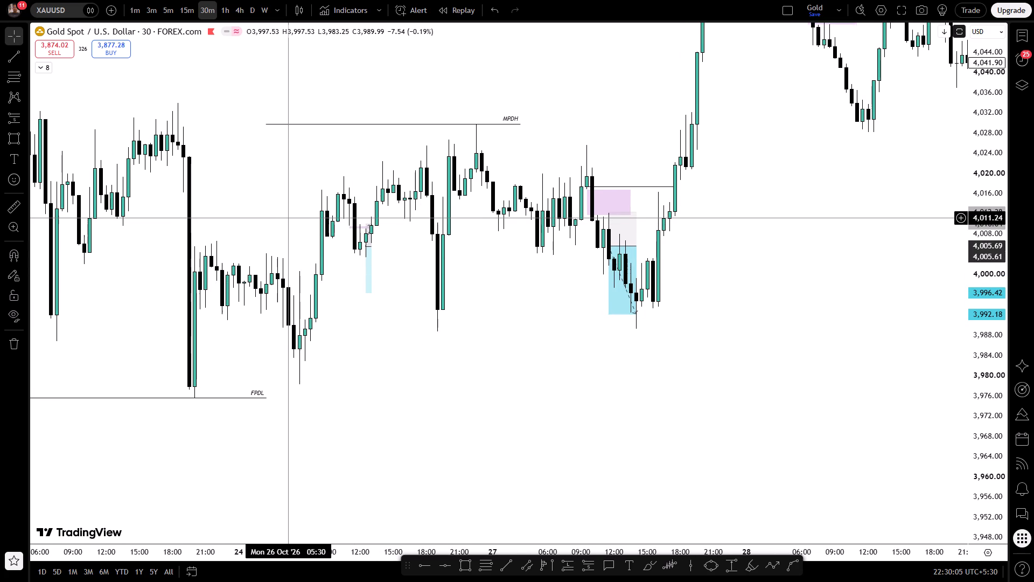
left_click_drag(290, 217, 290, 216)
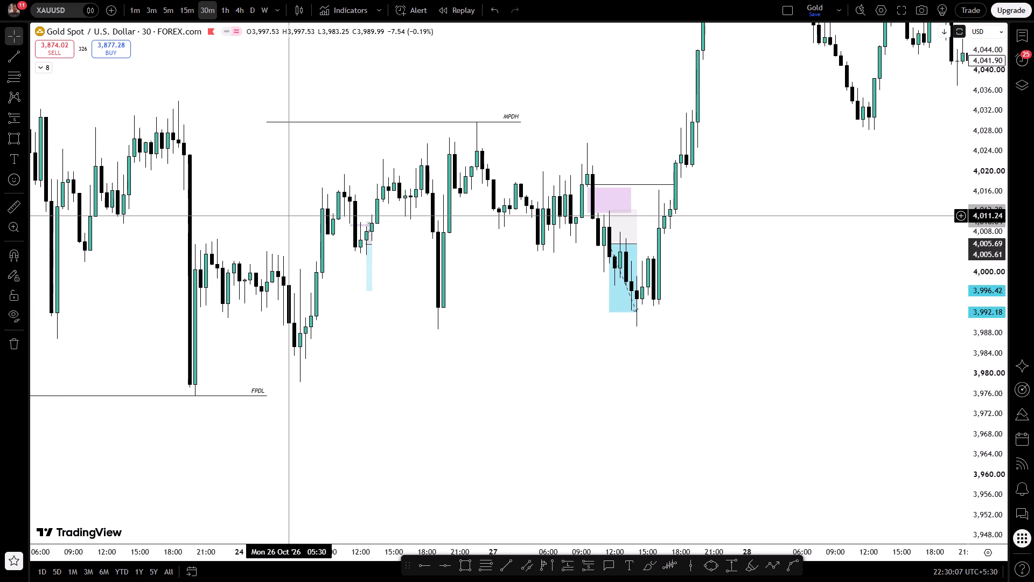
Lower the target of the 27 October short position to 3,988.75.
left_click_drag(254, 96, 249, 93)
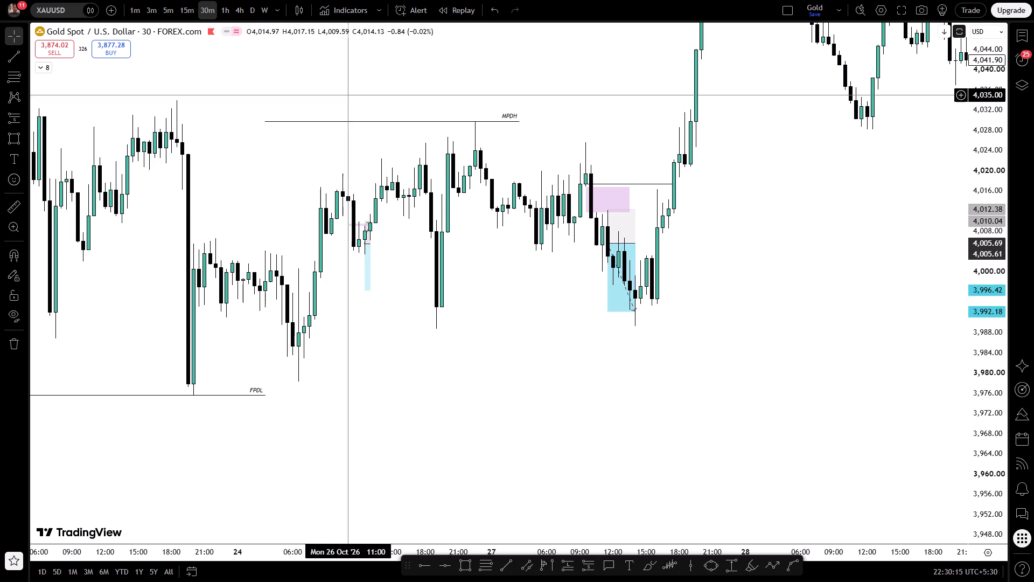
left_click_drag(392, 157, 329, 176)
left_click_drag(543, 102, 493, 117)
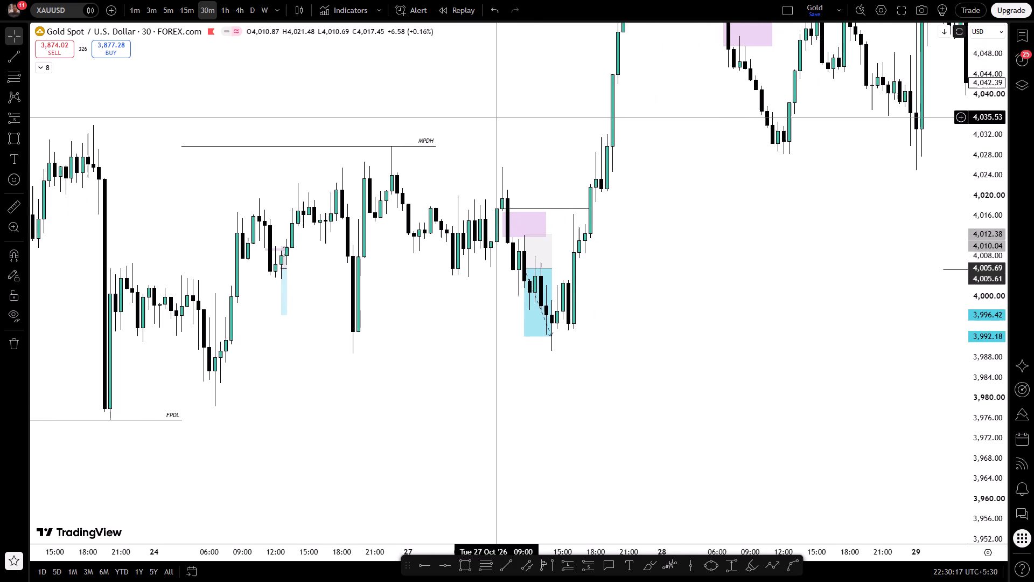
left_click_drag(493, 117, 492, 117)
left_click_drag(492, 117, 443, 166)
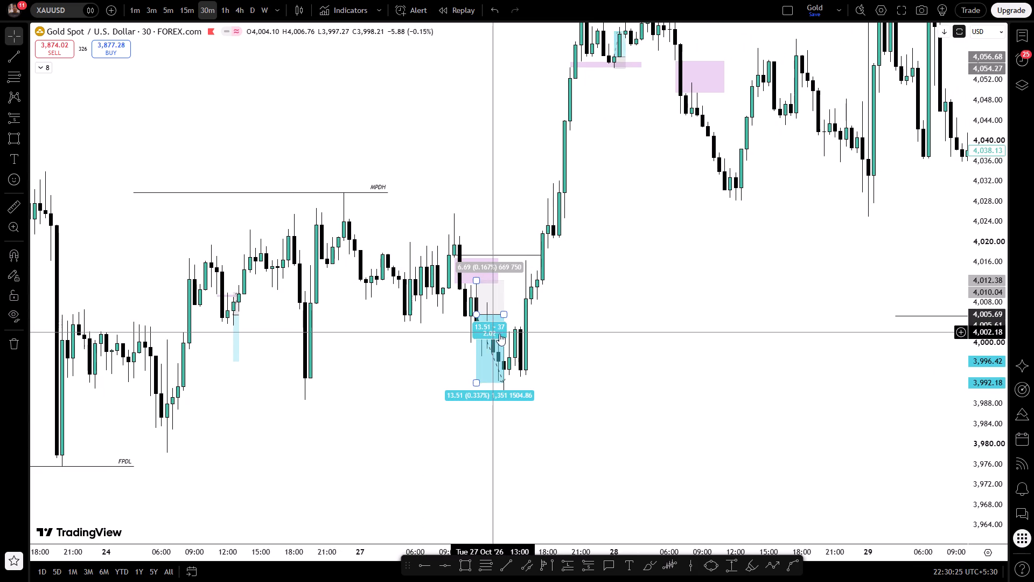
left_click_drag(645, 416, 600, 407)
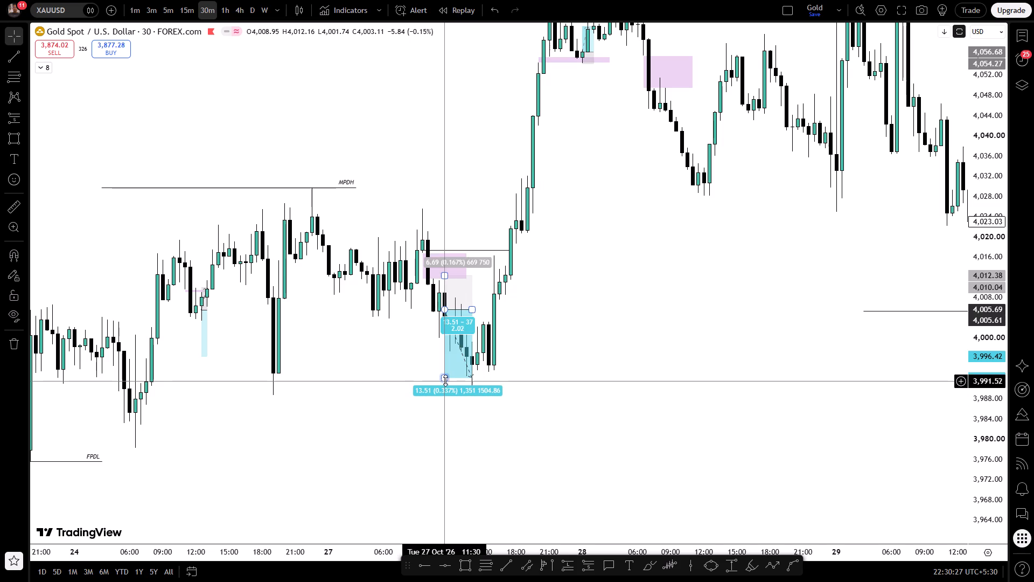
left_click_drag(445, 380, 450, 395)
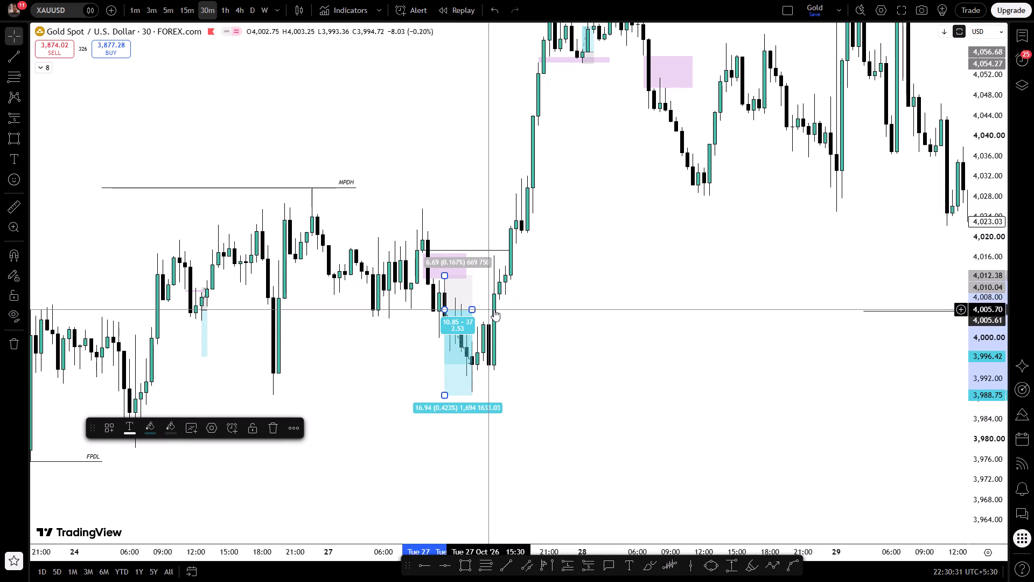
left_click(547, 376)
On the 3-minute timeframe, place a short position at 28 October 08:27 with entry at 4,046.51 and stop at 4,051.66, just above the swing high.
left_click_drag(547, 376, 501, 404)
left_click_drag(501, 404, 464, 435)
left_click_drag(470, 365, 415, 405)
left_click_drag(495, 251, 485, 322)
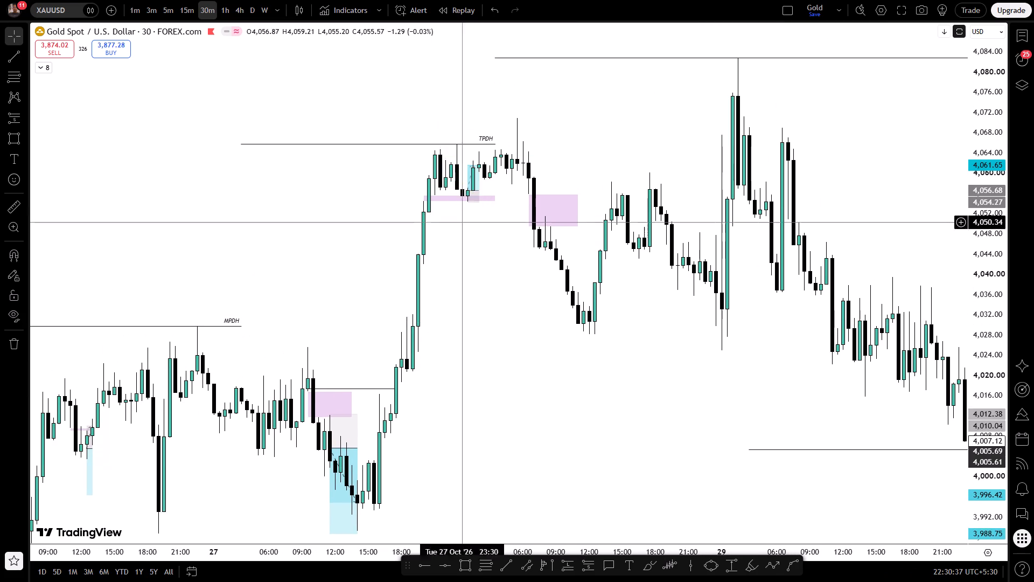
left_click_drag(472, 258, 390, 267)
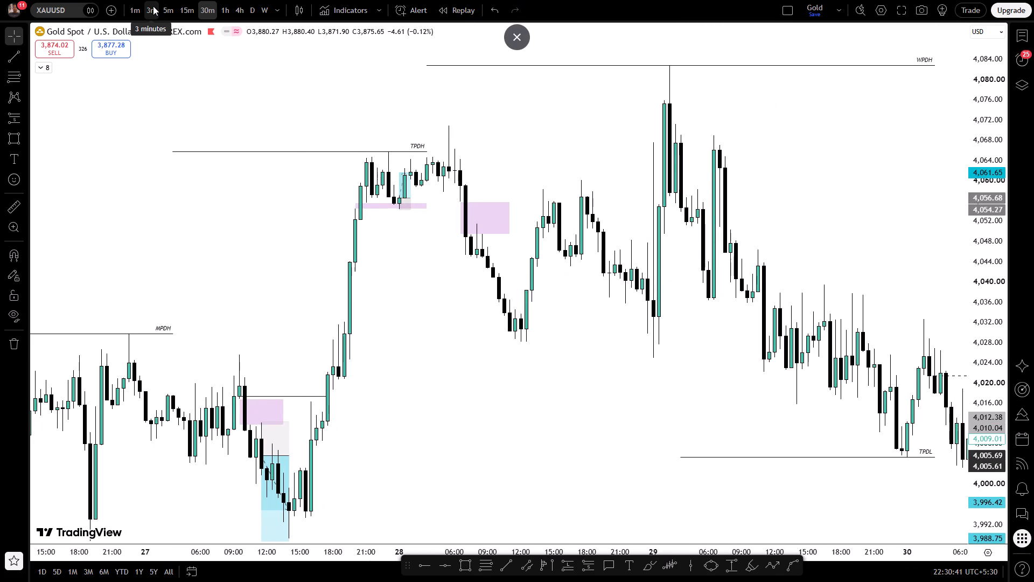
left_click(153, 6)
scroll(242, 232, "down", 5)
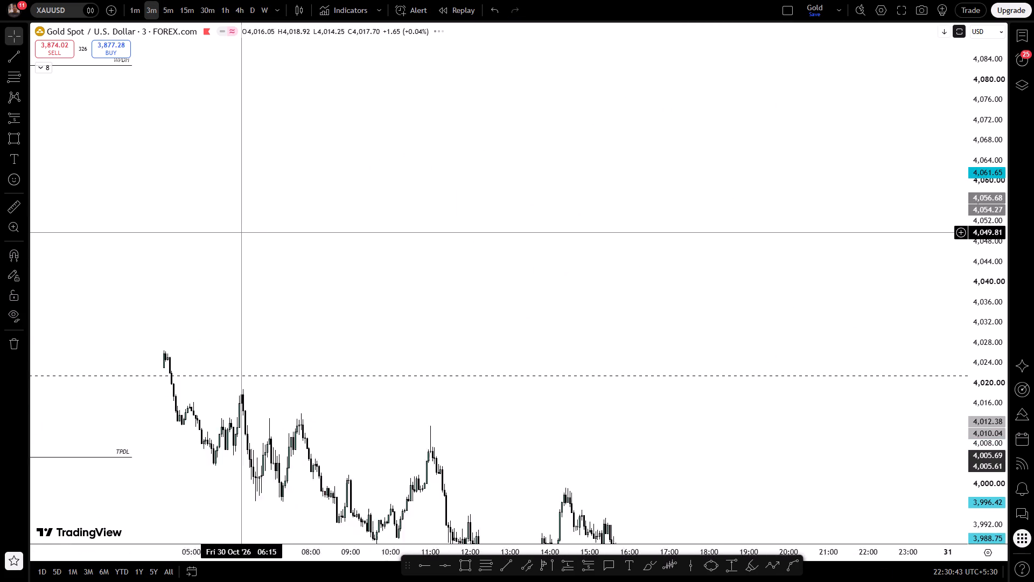
scroll(242, 232, "down", 5)
left_click_drag(268, 299, 436, 234)
scroll(436, 234, "down", 4)
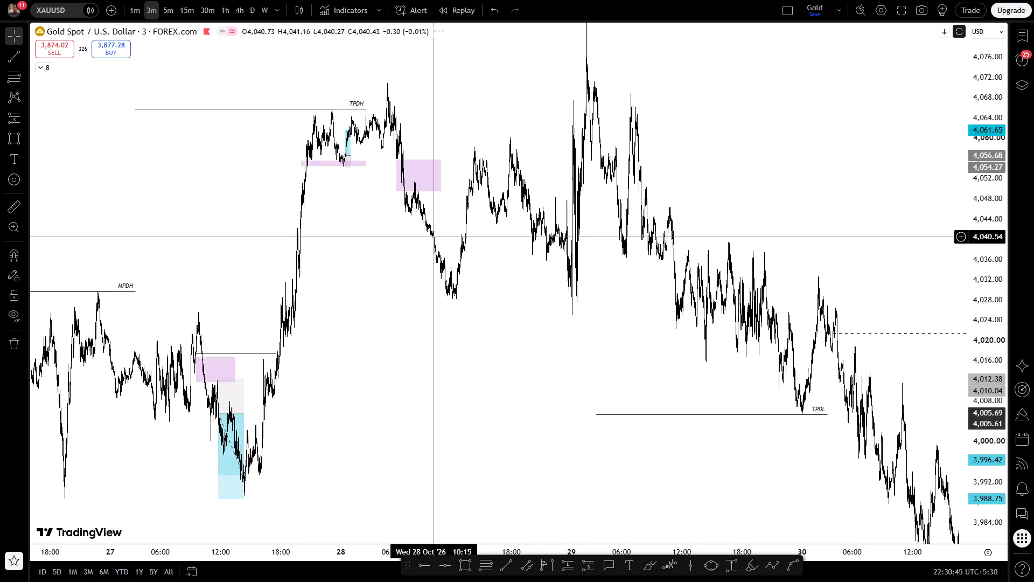
left_click_drag(370, 277, 611, 336)
scroll(611, 336, "up", 6)
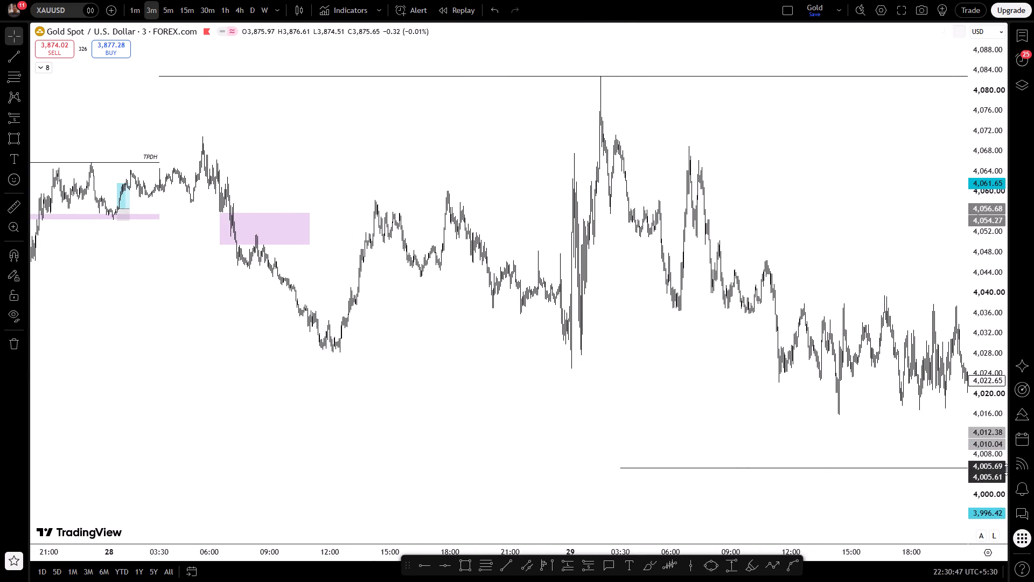
left_click_drag(1006, 469, 946, 144)
left_click_drag(545, 262, 975, 244)
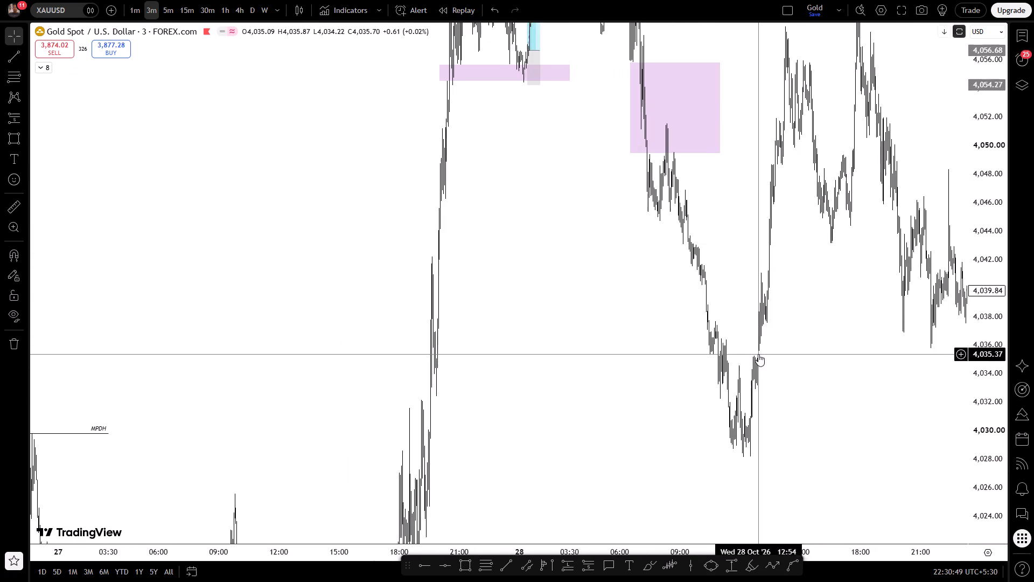
scroll(758, 354, "up", 4)
left_click_drag(698, 193, 763, 278)
scroll(763, 278, "up", 3)
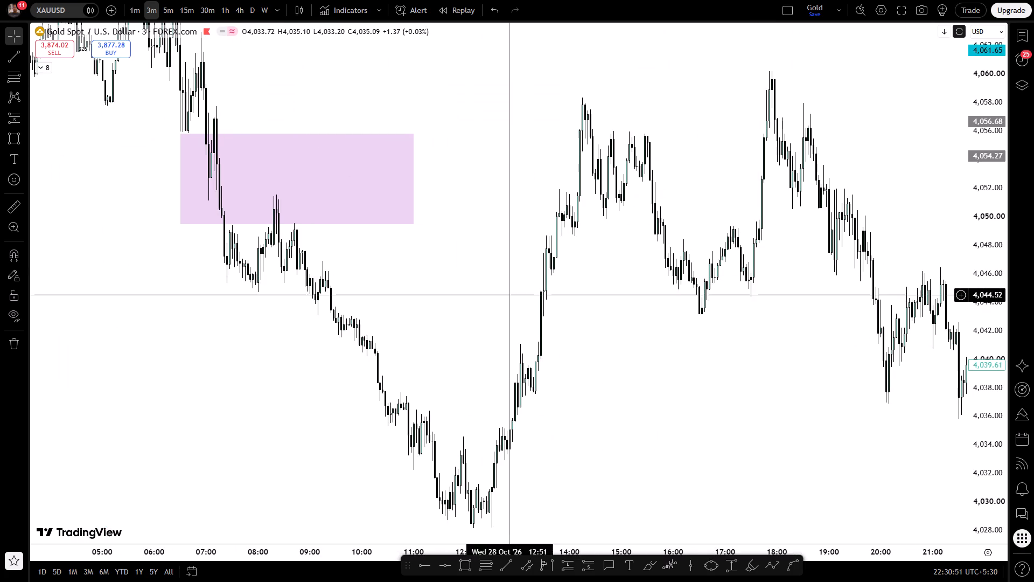
left_click_drag(472, 300, 508, 316)
left_click(595, 565)
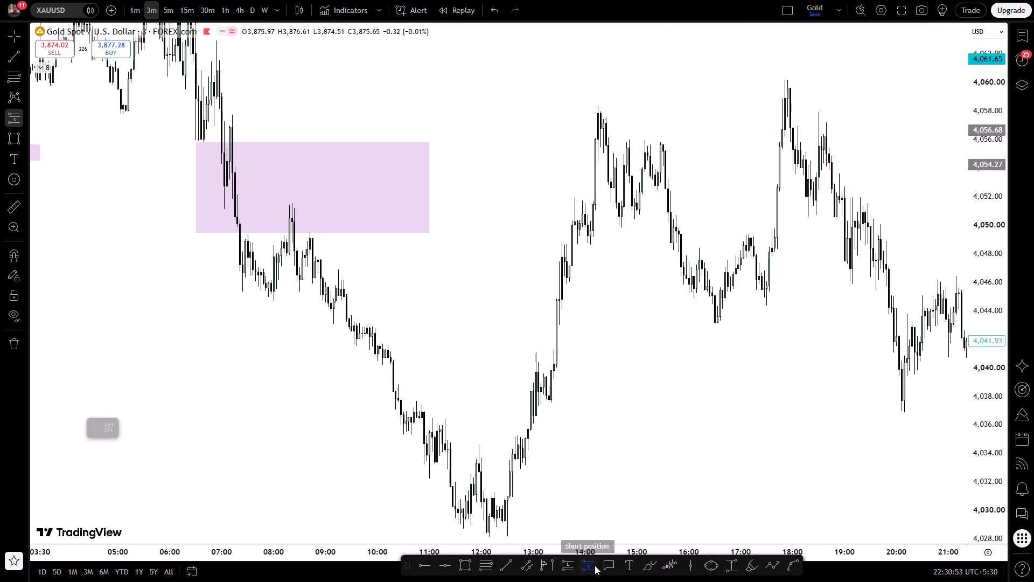
left_click(297, 276, "ctrl")
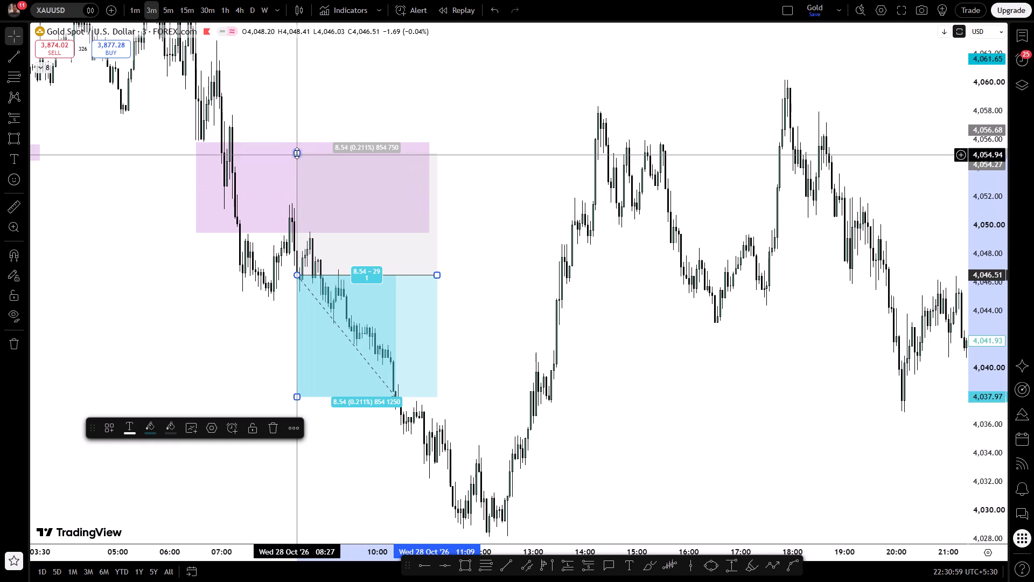
left_click_drag(297, 153, 317, 202)
Set the 28 October short position's target to 4,035.71 and shorten its end to about 10:42.
left_click_drag(263, 352, 277, 287)
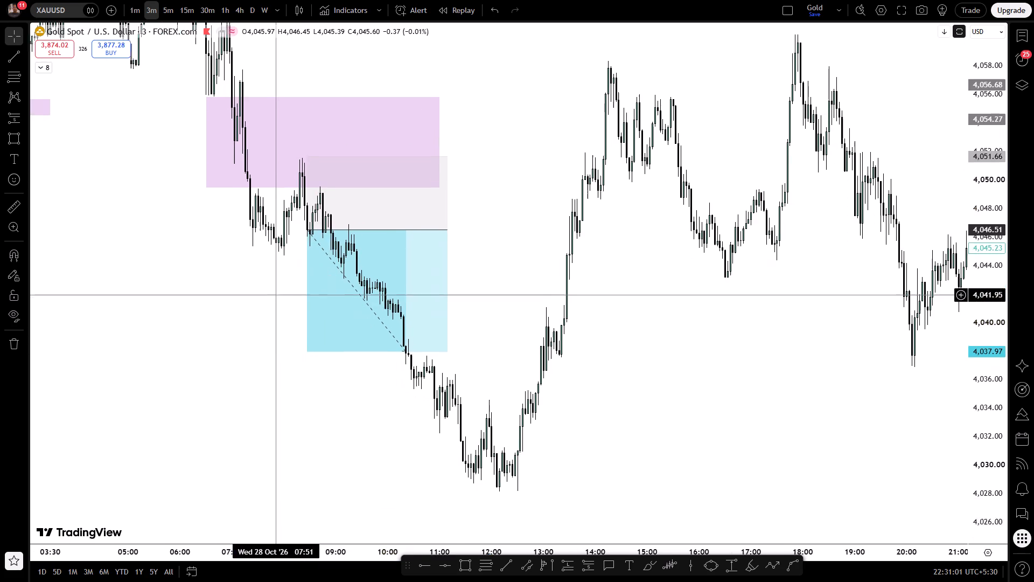
left_click_drag(277, 287, 277, 286)
left_click_drag(309, 342, 305, 369)
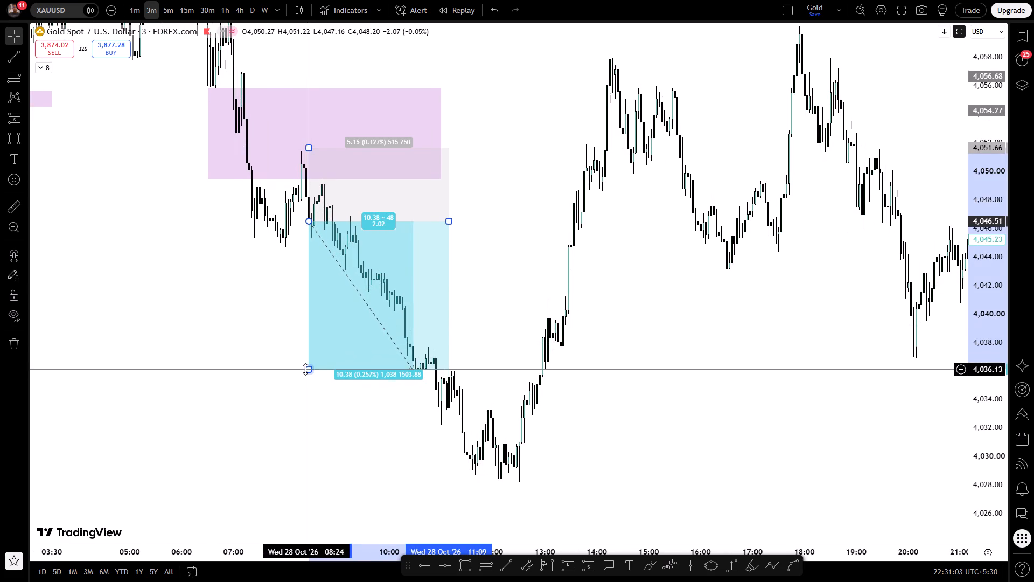
left_click_drag(254, 349, 228, 350)
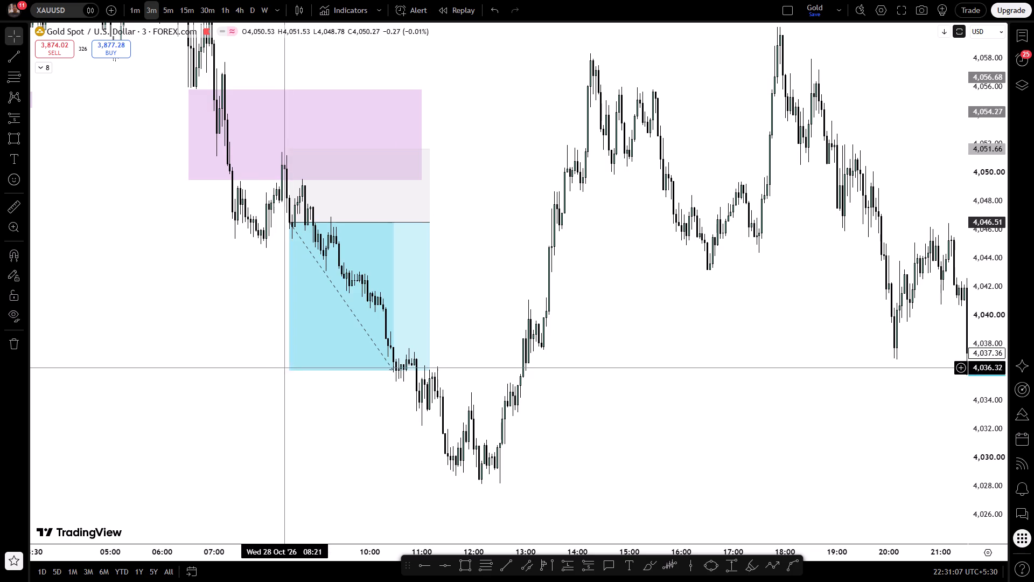
left_click_drag(291, 370, 291, 374)
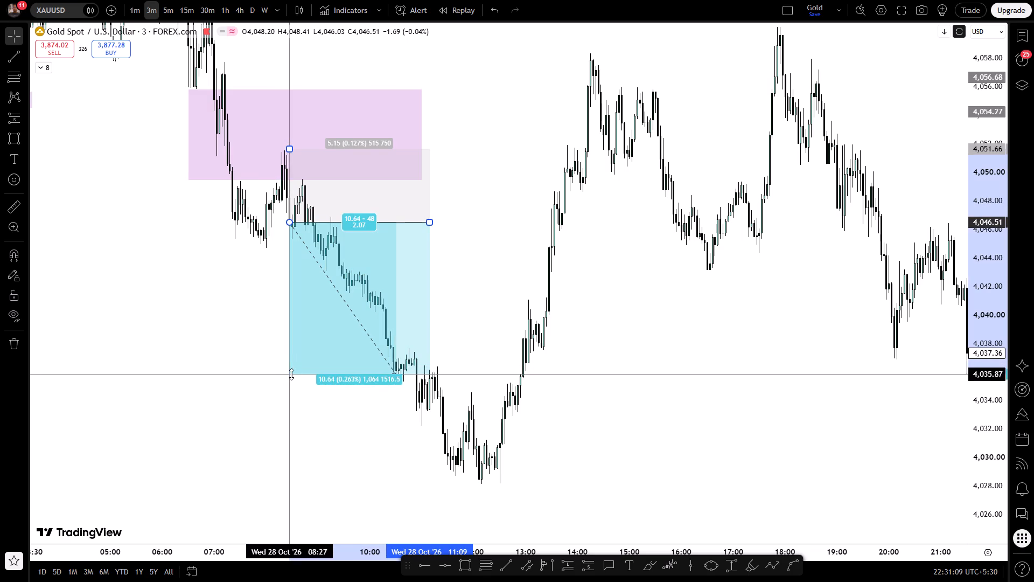
left_click_drag(291, 374, 292, 376)
left_click_drag(426, 223, 405, 226)
Return to the 30-minute timeframe and examine the 27 to 30 October price action around the TPDH, WPDH and TPDL levels.
left_click_drag(466, 232, 257, 287)
scroll(257, 287, "down", 2)
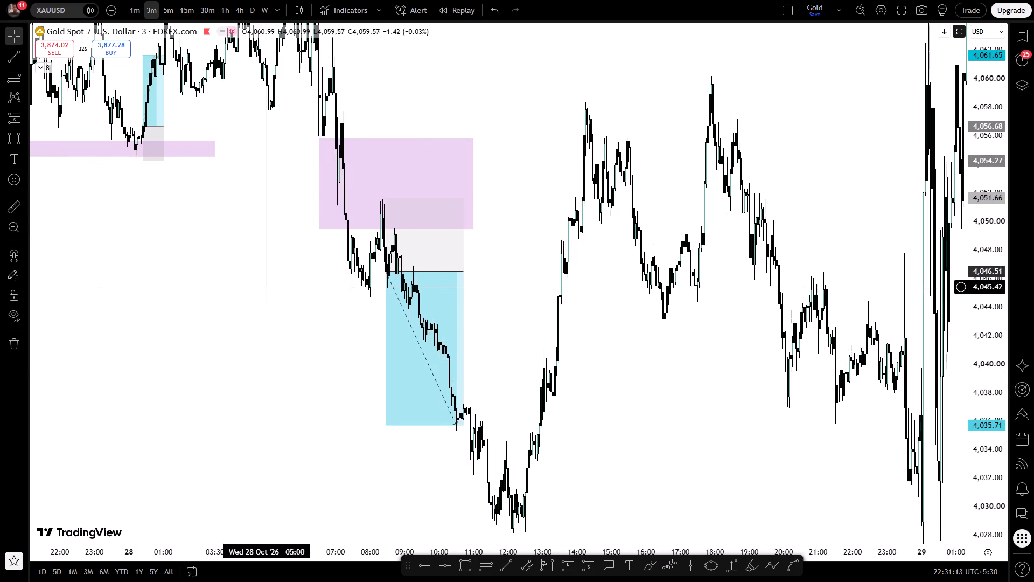
left_click_drag(571, 339, 469, 292)
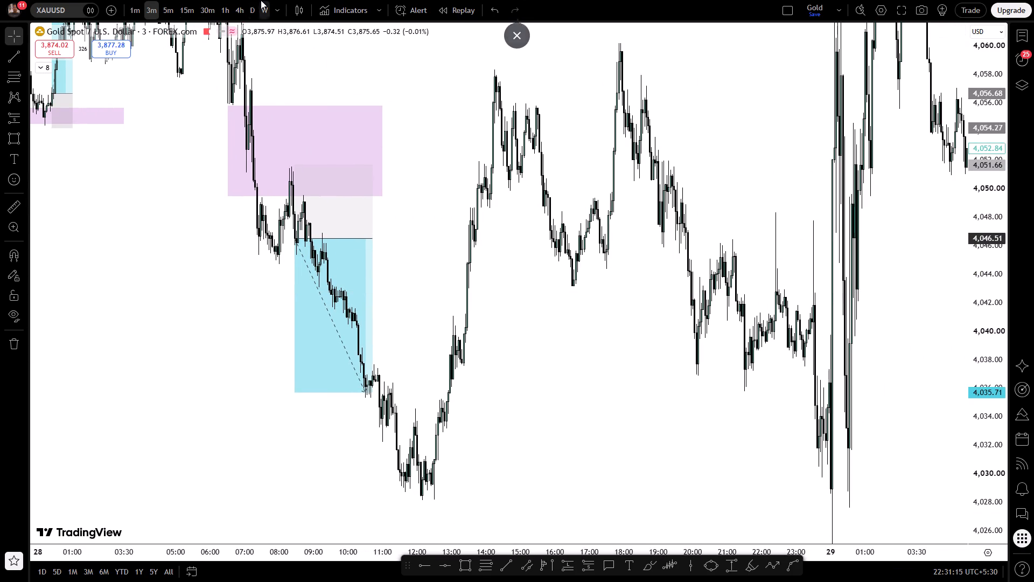
left_click(257, 13)
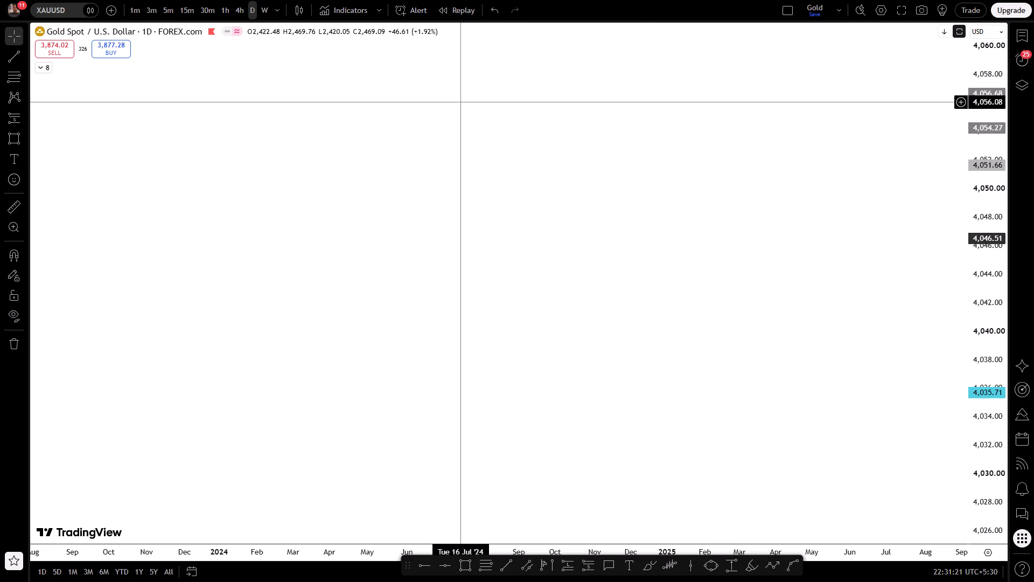
left_click(201, 12)
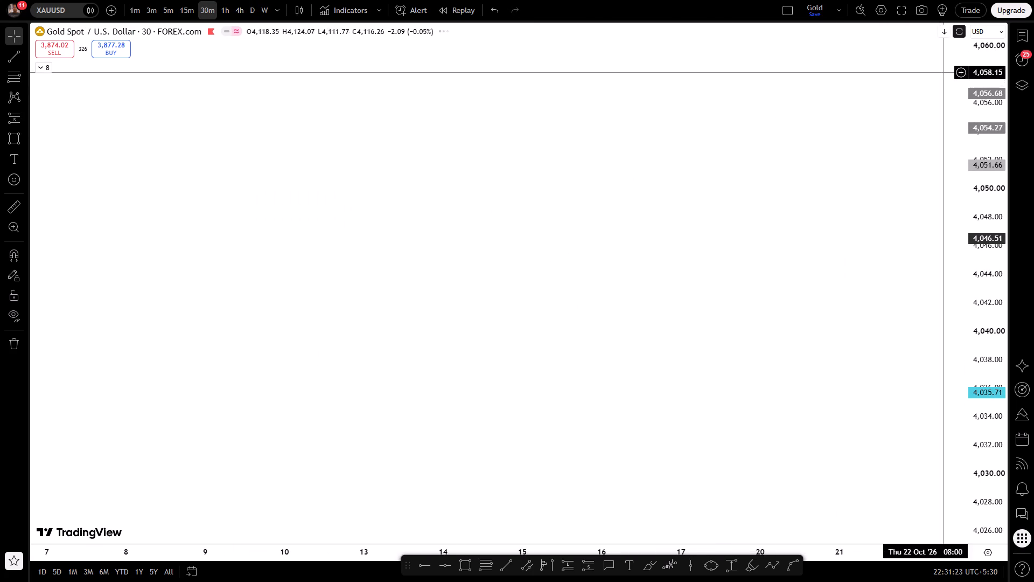
left_click_drag(970, 74, 985, 476)
left_click_drag(782, 287, 494, 379)
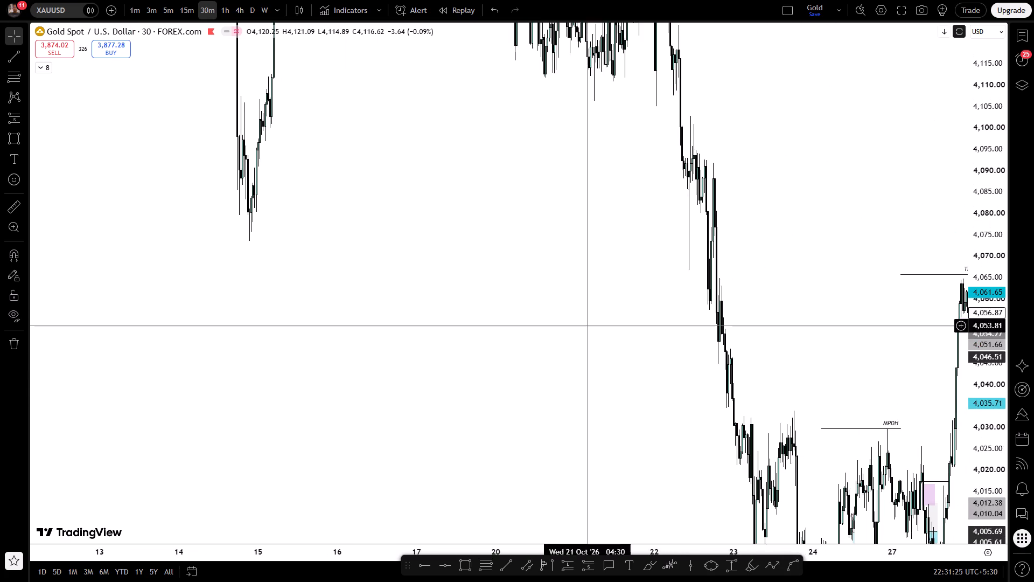
left_click_drag(611, 300, 393, 211)
left_click_drag(644, 264, 547, 161)
scroll(547, 161, "up", 4)
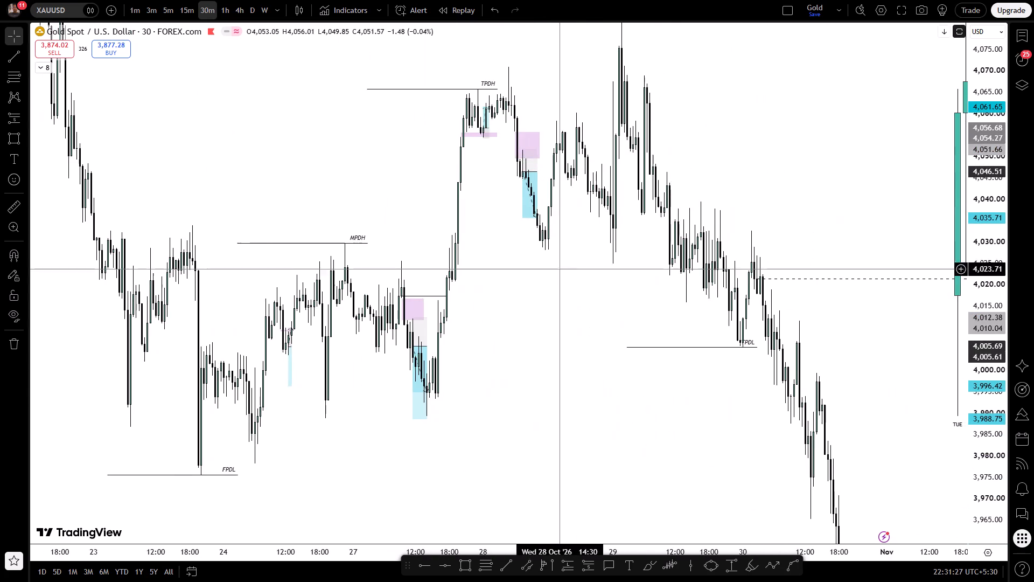
left_click_drag(575, 314, 461, 220)
scroll(461, 220, "up", 3)
left_click_drag(431, 322, 452, 352)
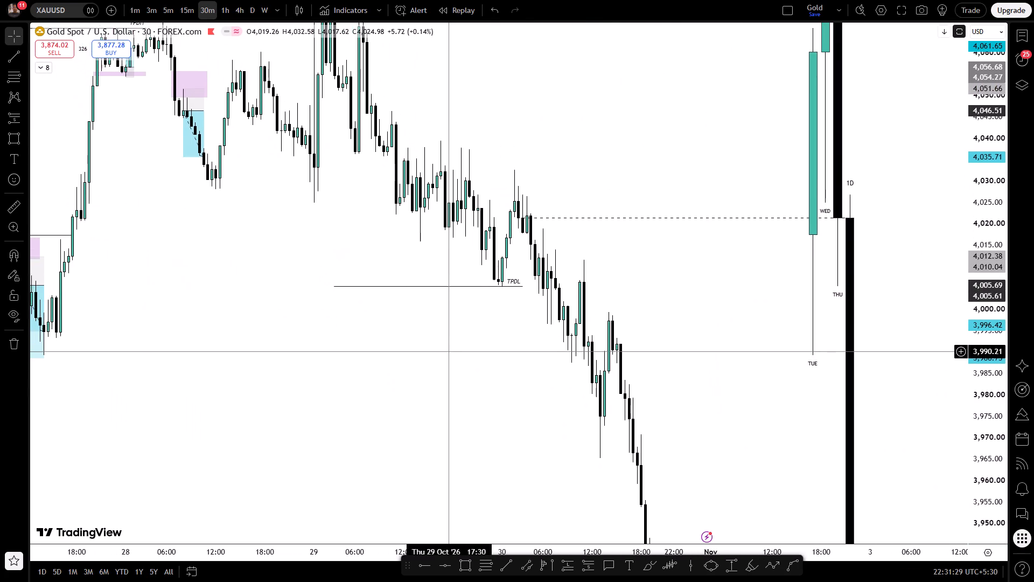
left_click_drag(452, 352, 452, 353)
left_click_drag(452, 353, 405, 348)
left_click_drag(405, 348, 464, 393)
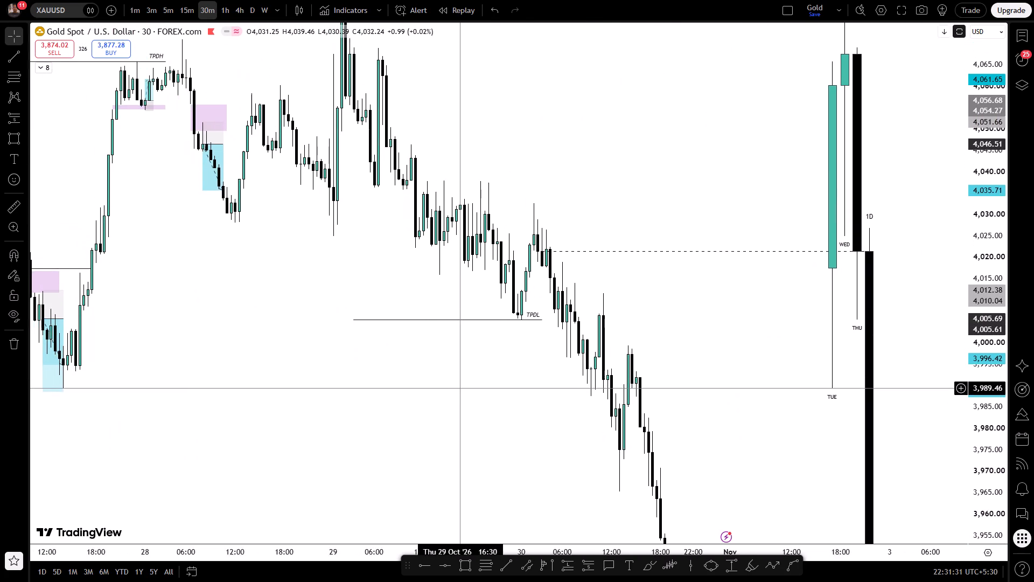
left_click_drag(464, 393, 530, 393)
left_click_drag(277, 322, 435, 348)
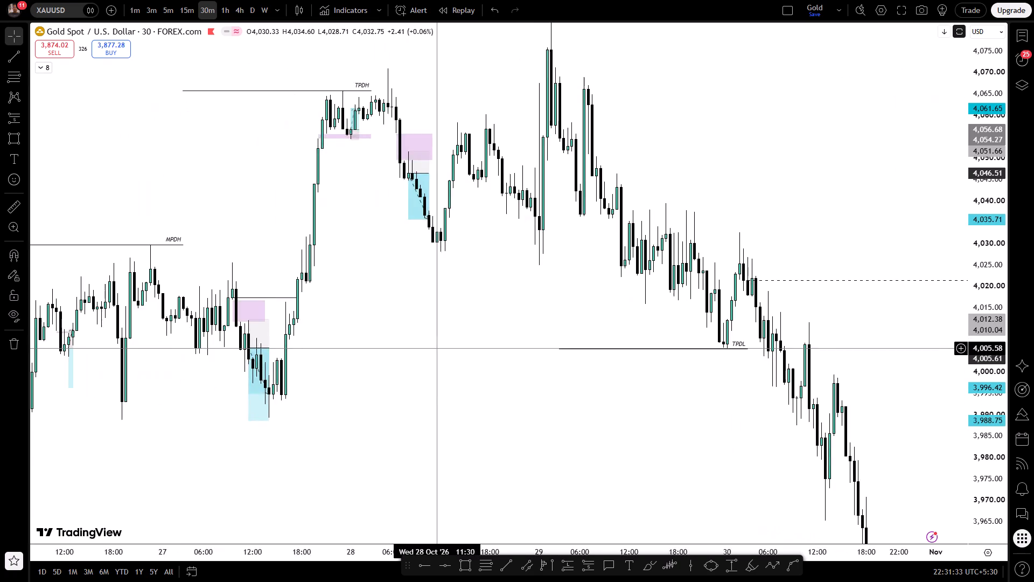
scroll(435, 348, "up", 3)
left_click_drag(324, 312, 350, 328)
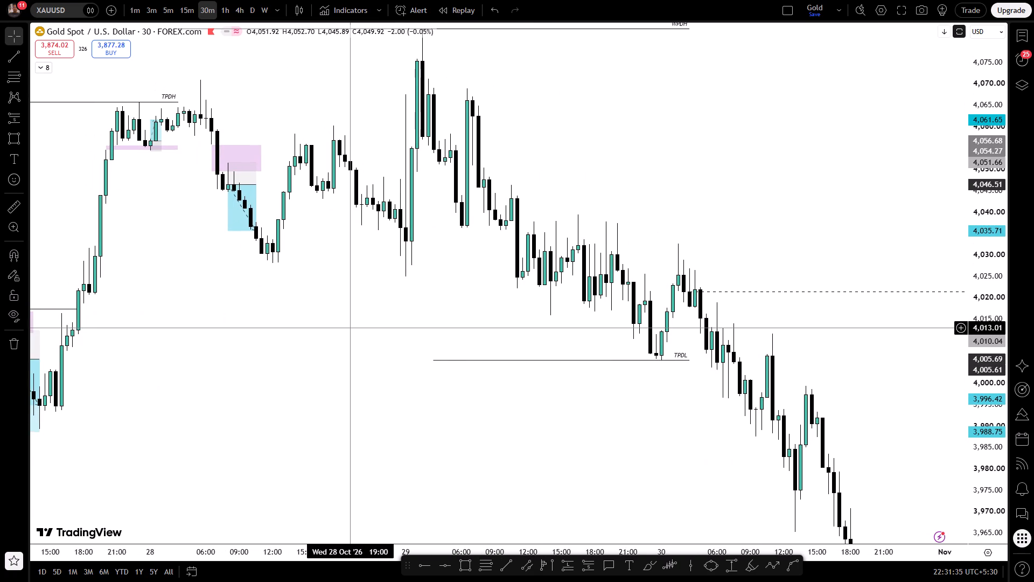
left_click_drag(350, 328, 372, 356)
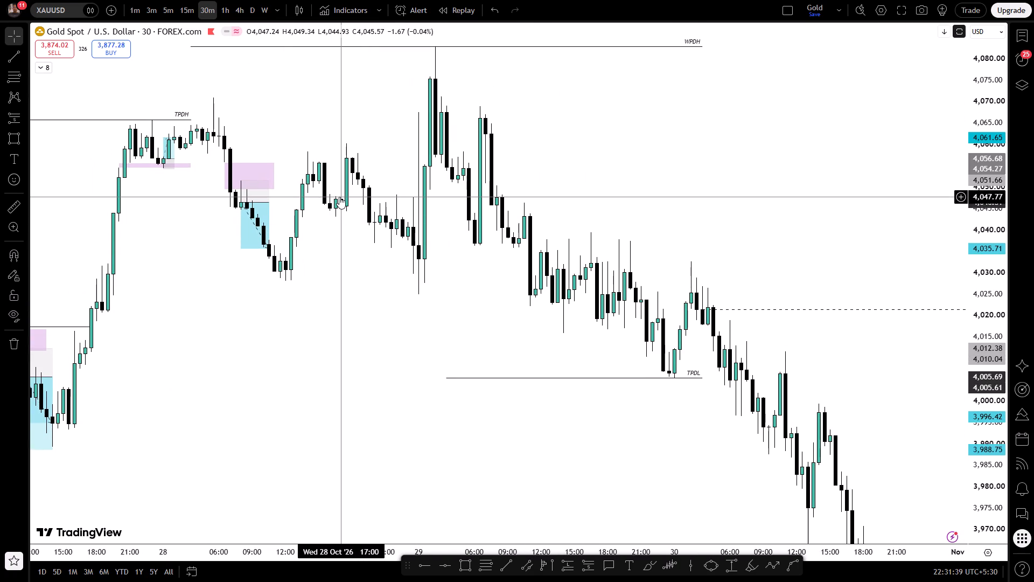
left_click_drag(346, 254, 528, 292)
scroll(528, 292, "up", 1)
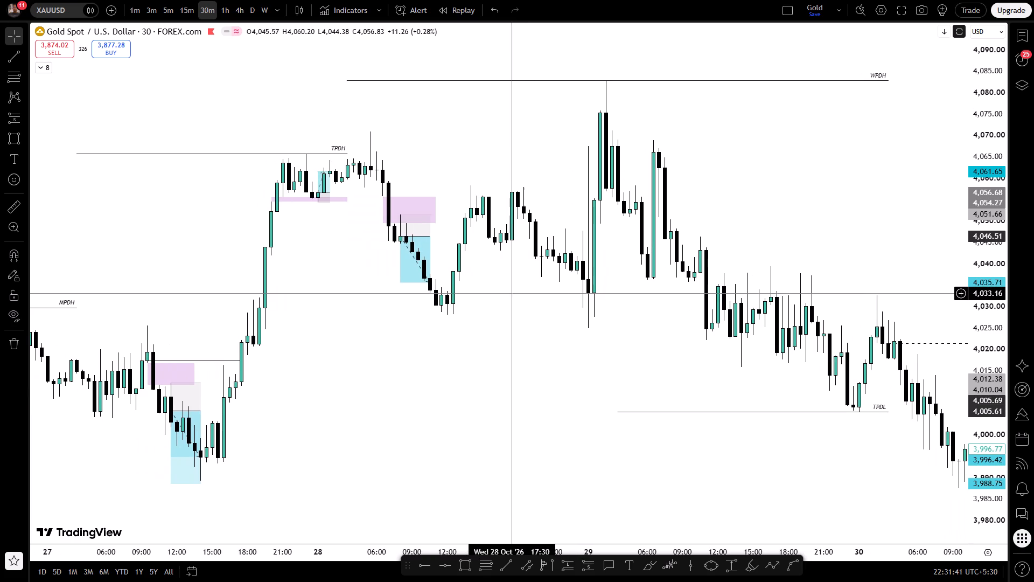
left_click_drag(509, 293, 512, 327)
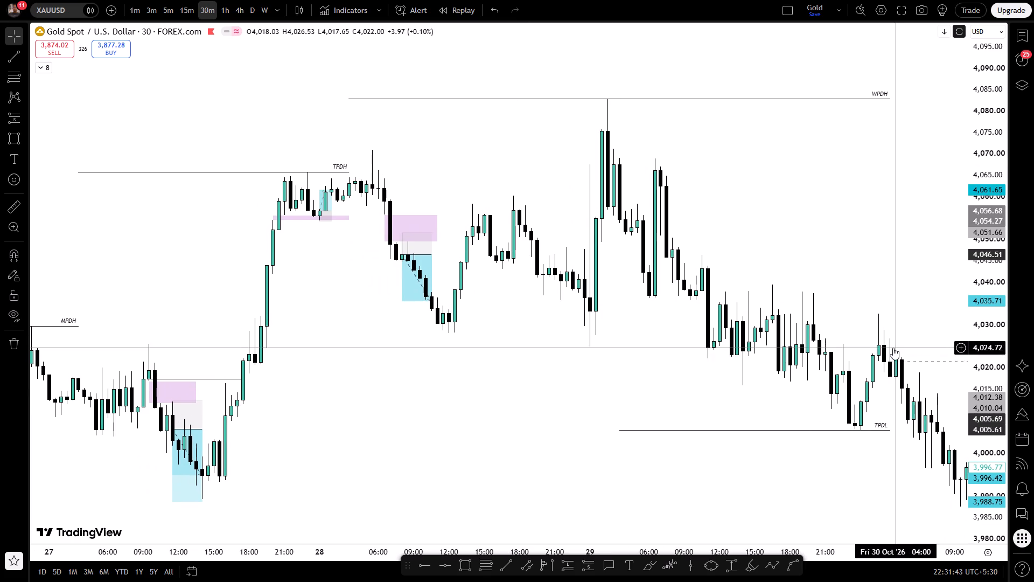
On the 30-minute timeframe, draw a rectangle zone from 28 October 19:00 at 4,045.89 to 21:30 at about 4,044.32.
left_click_drag(996, 391, 879, 175)
left_click_drag(596, 297, 694, 306)
left_click_drag(581, 381, 592, 398)
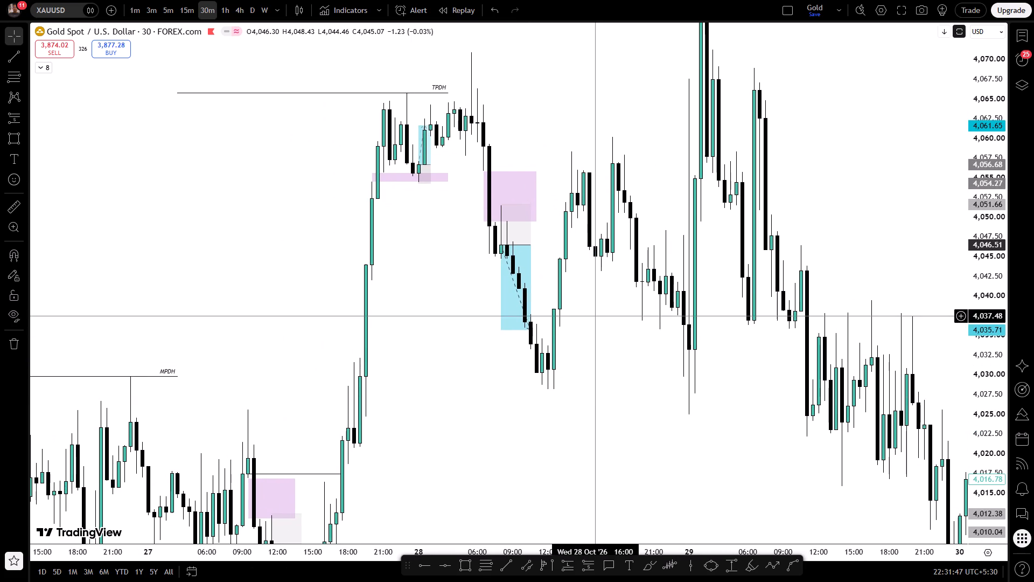
left_click_drag(592, 316, 554, 361)
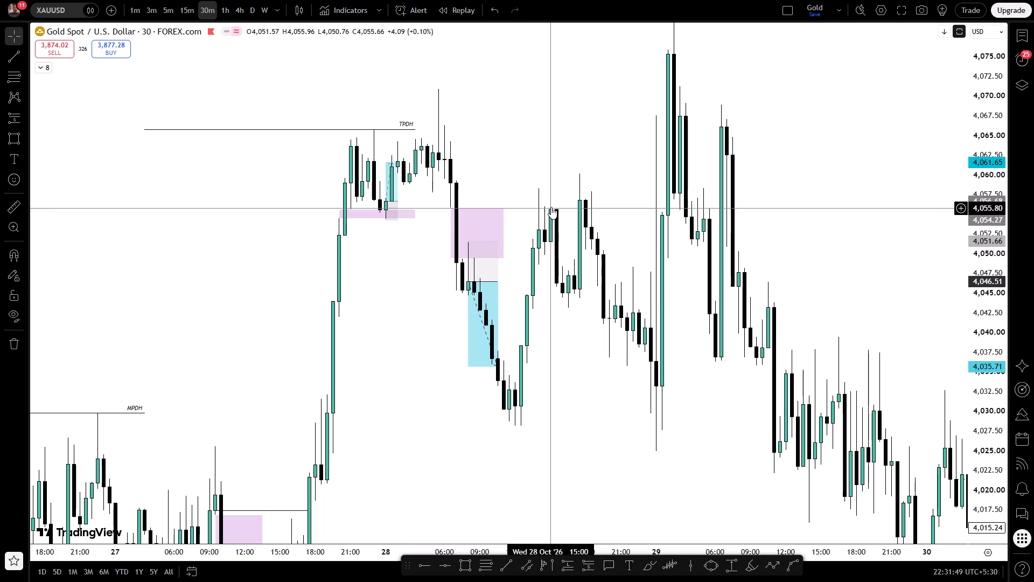
left_click_drag(572, 334, 557, 328)
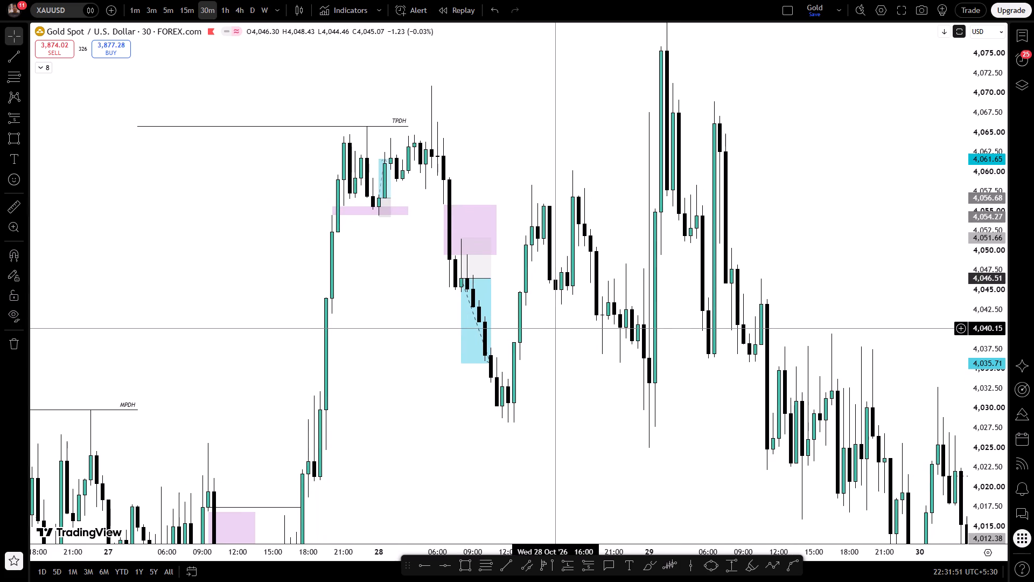
scroll(557, 328, "up", 1)
left_click_drag(557, 328, 504, 324)
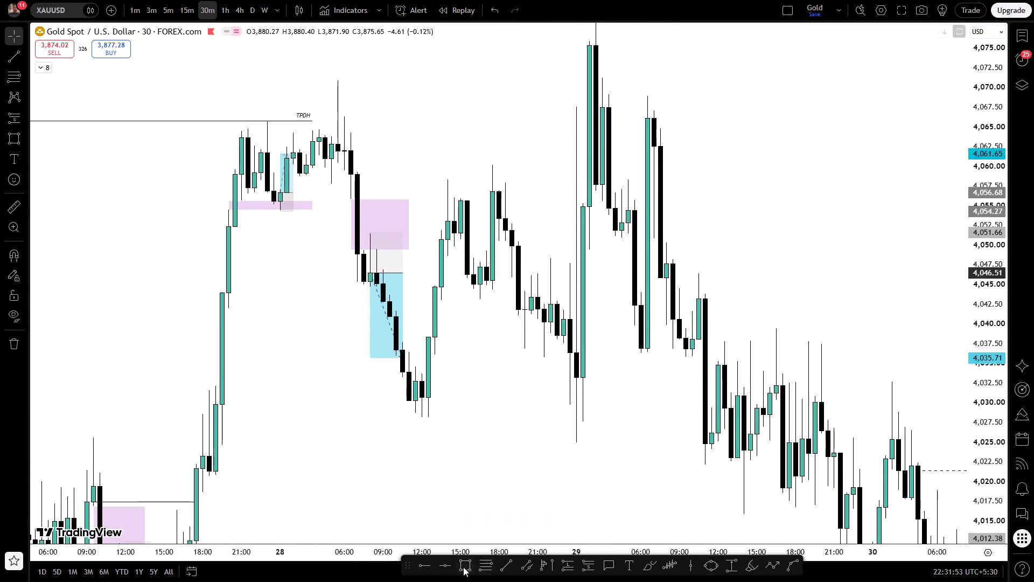
left_click(460, 576)
left_click(462, 566)
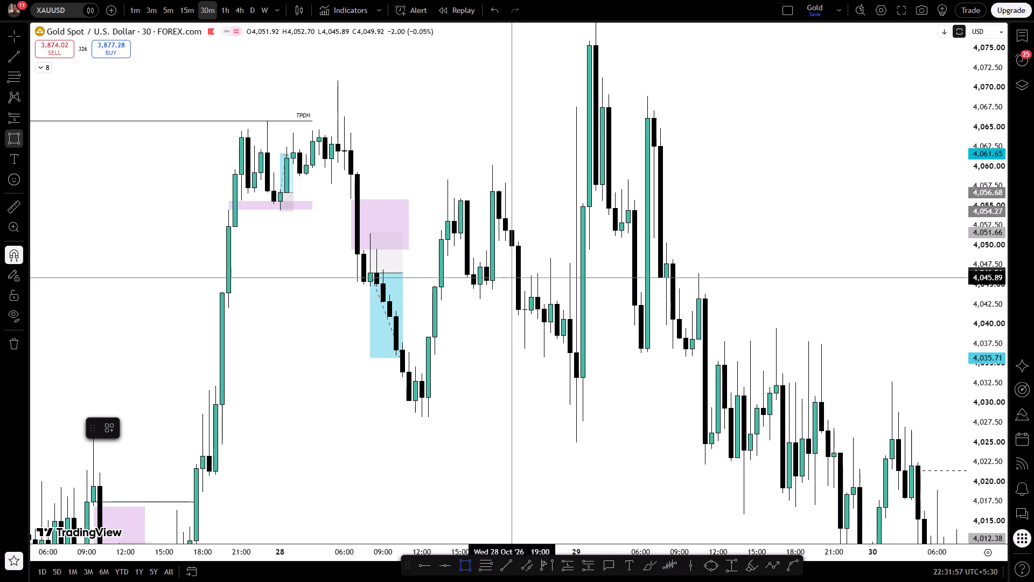
left_click_drag(513, 278, 547, 290, "ctrl")
left_click(547, 290)
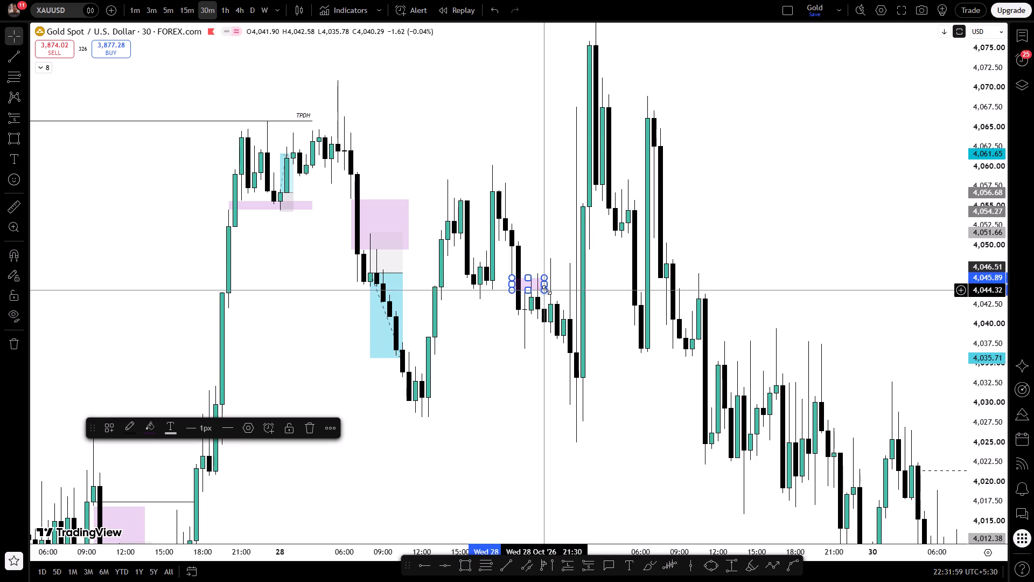
left_click(535, 235)
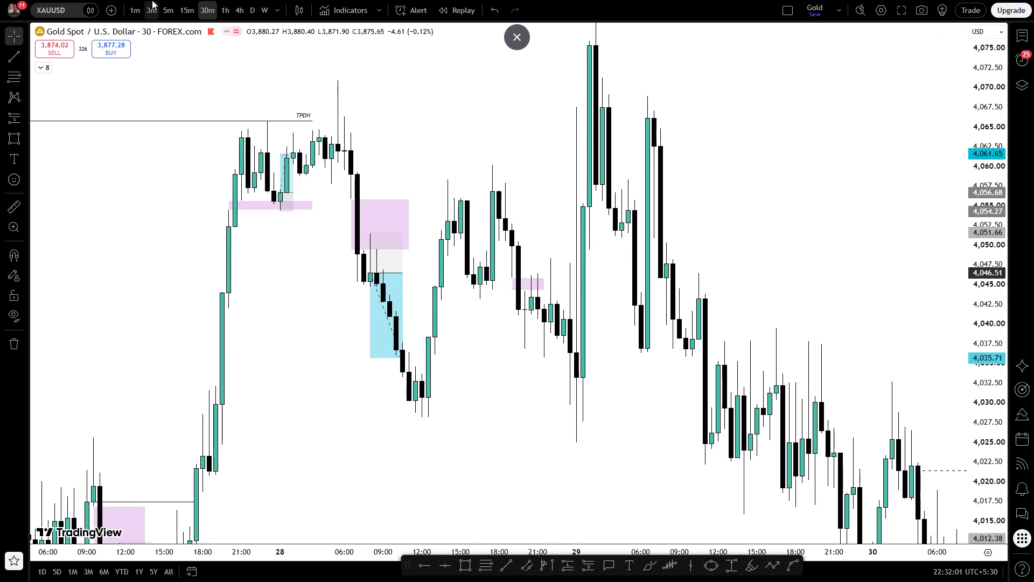
On the 3-minute timeframe, place a short position at 28 October 21:00 with entry at 4,042.53, just below the new zone.
left_click(152, 0)
scroll(241, 269, "down", 10)
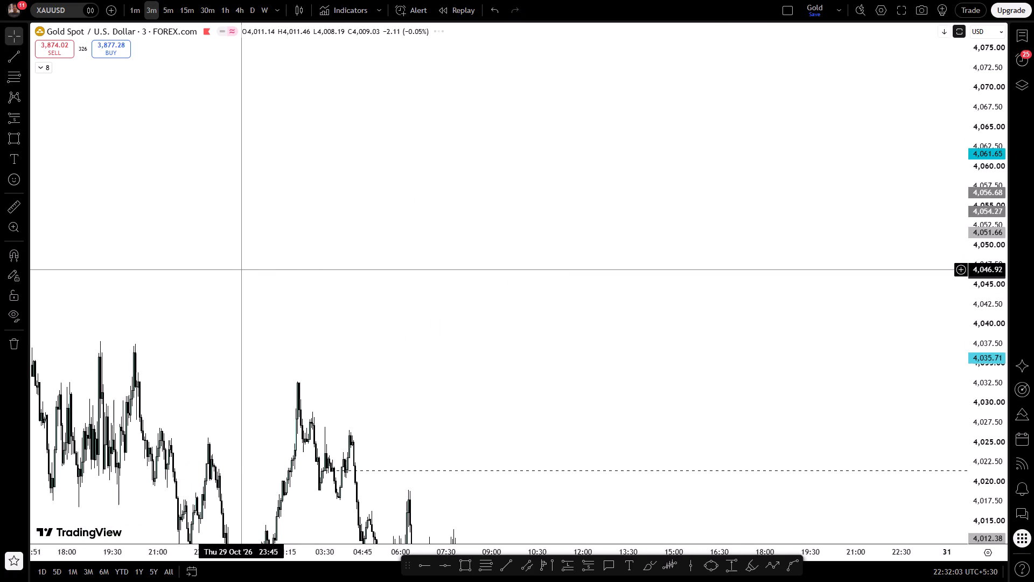
scroll(241, 269, "down", 3)
left_click_drag(380, 383, 464, 371)
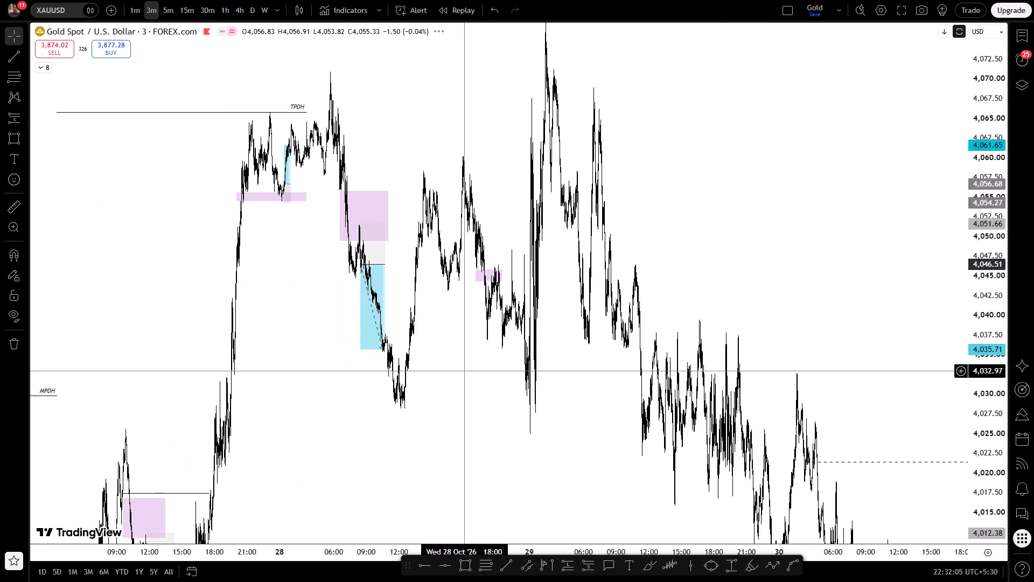
scroll(464, 371, "up", 5)
left_click_drag(142, 417, 538, 411)
left_click_drag(341, 394, 532, 330)
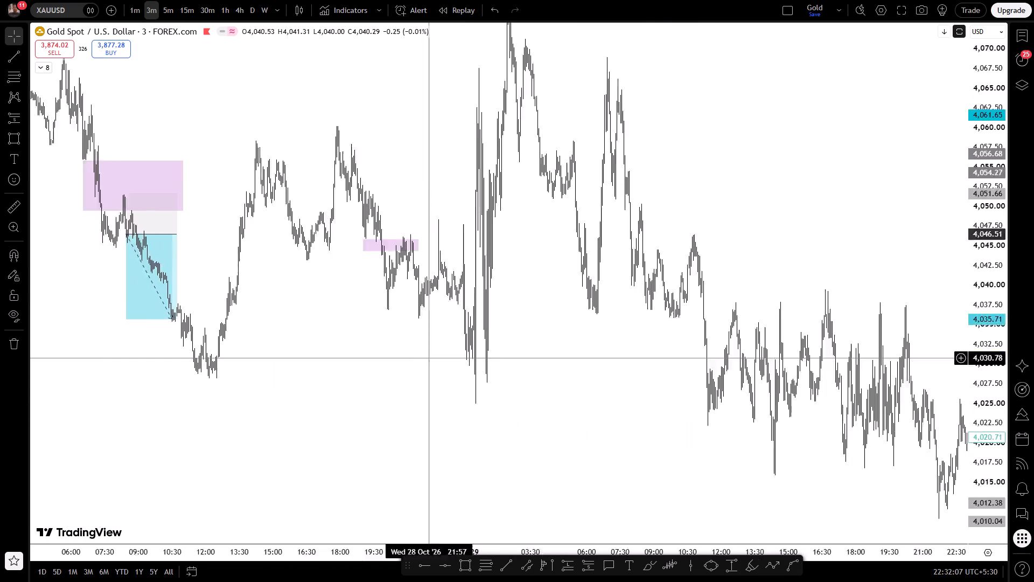
left_click_drag(532, 330, 824, 296)
scroll(824, 296, "up", 5)
left_click_drag(690, 334, 761, 474)
scroll(761, 474, "up", 3)
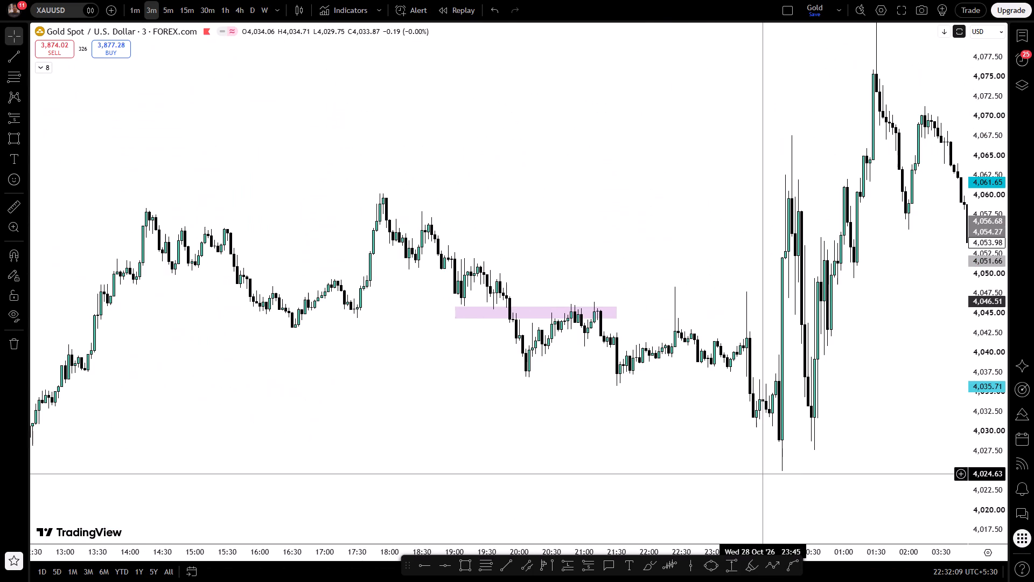
left_click_drag(996, 489, 947, 193)
left_click_drag(664, 307, 751, 181)
scroll(751, 181, "up", 3)
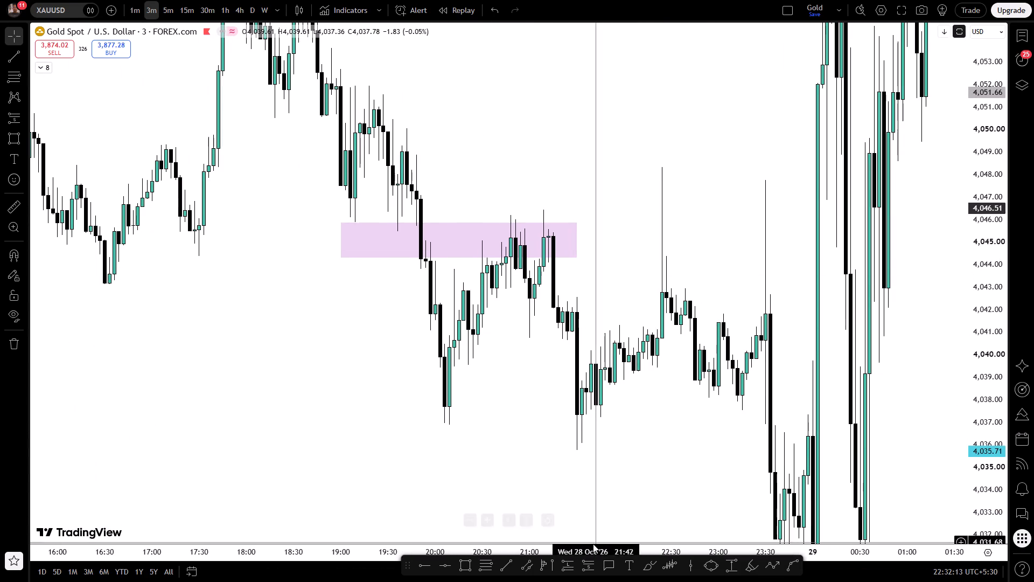
left_click(591, 580)
left_click(584, 569)
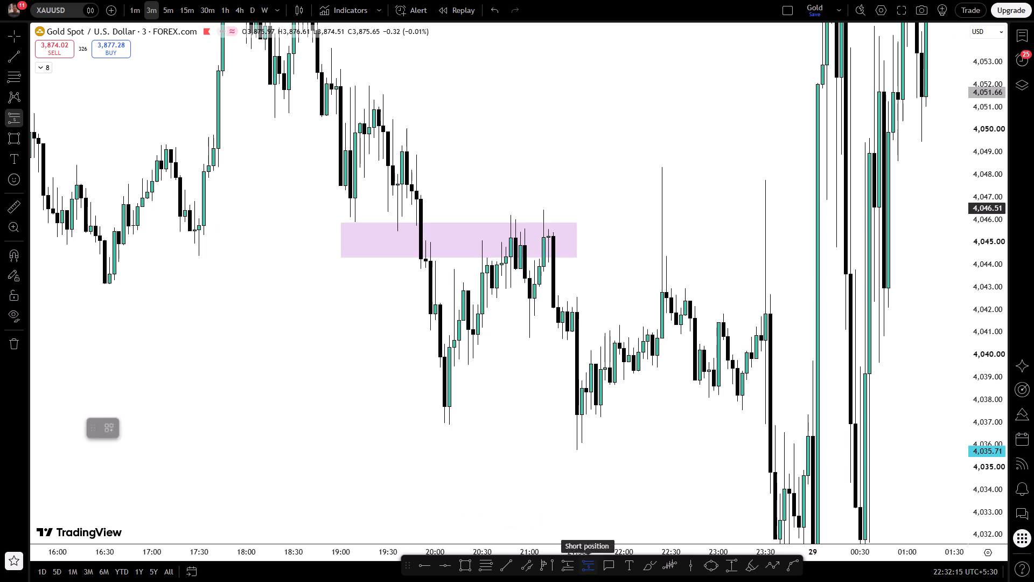
left_click(531, 300, "ctrl")
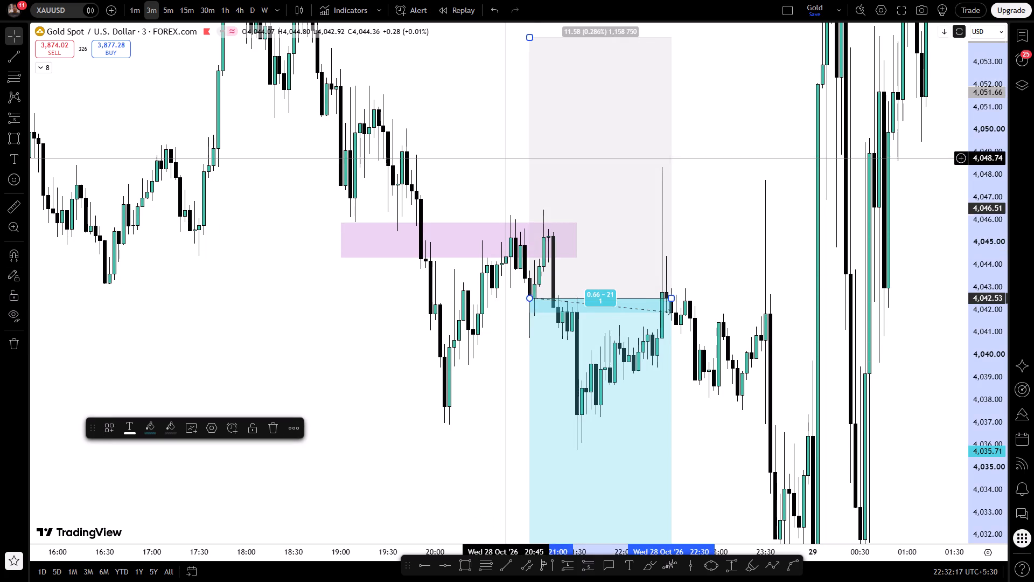
Set the new short position's stop to 4,046.64, just above the swing high, and its entry to 4,042.47.
left_click_drag(504, 154, 504, 177)
left_click_drag(530, 48, 548, 212)
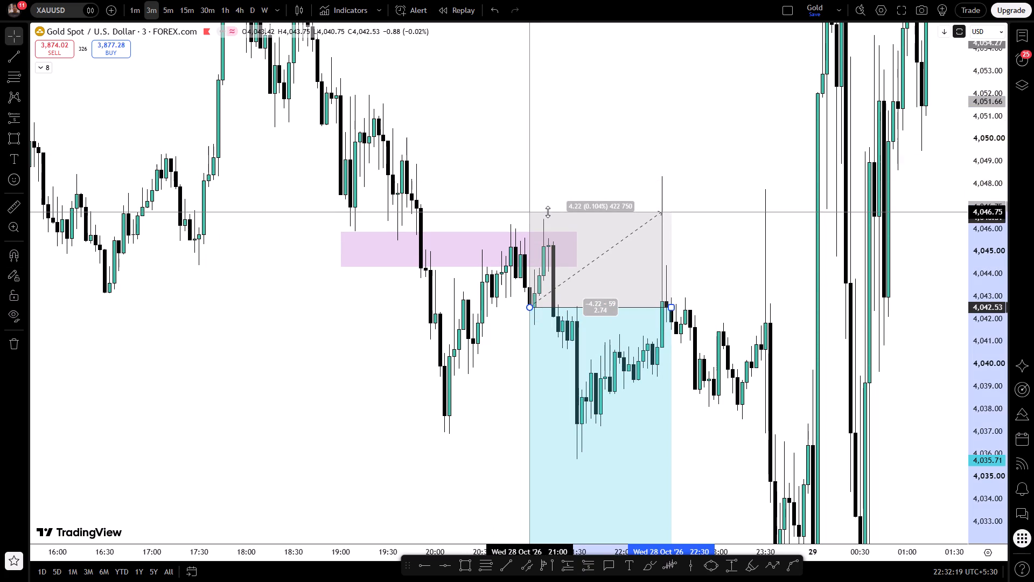
left_click_drag(548, 212, 548, 214)
left_click_drag(473, 192, 437, 78)
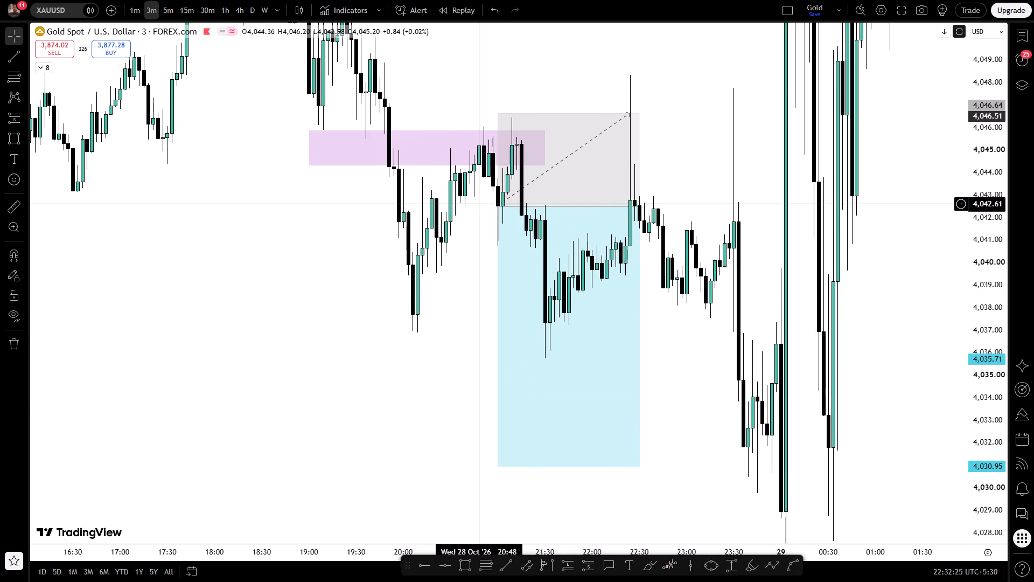
left_click(498, 209)
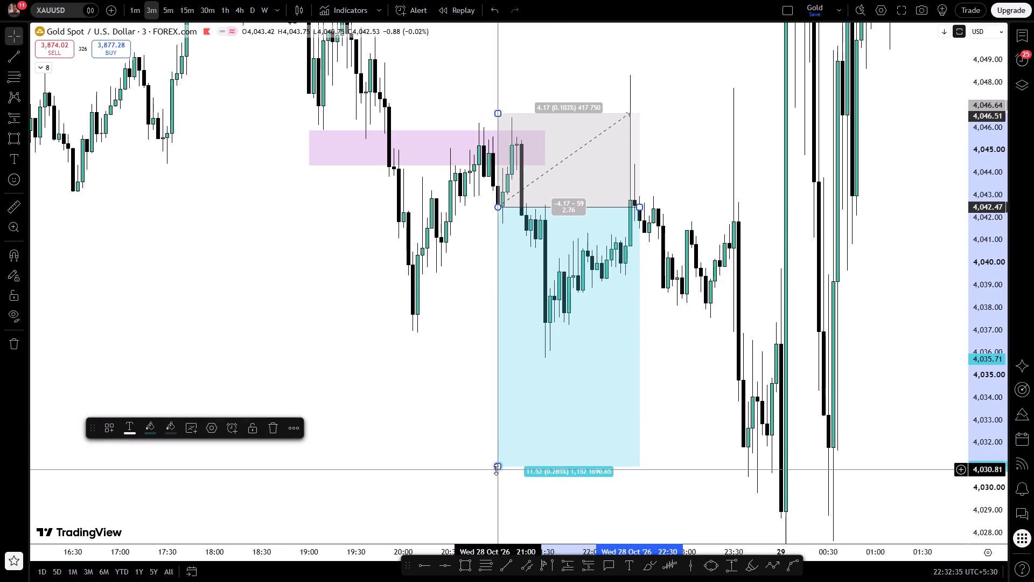
Raise the 28 October 21:00 short position's target to 4,033.85.
left_click_drag(496, 469, 490, 399)
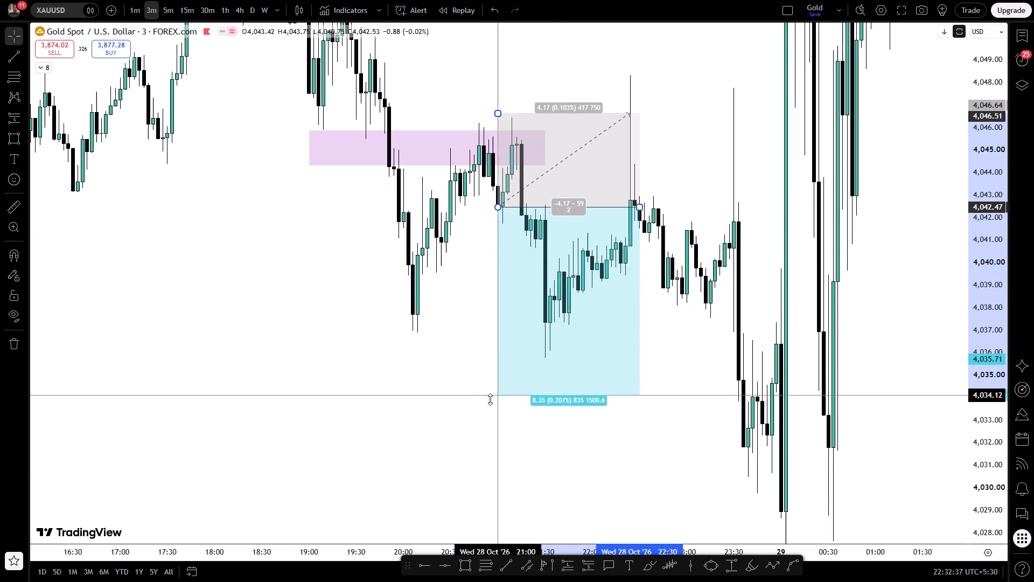
left_click_drag(490, 399, 491, 401)
Review the 28 October evening price action, then examine the late-October daily candles around the marked previous-day highs and lows.
left_click_drag(459, 382, 408, 388)
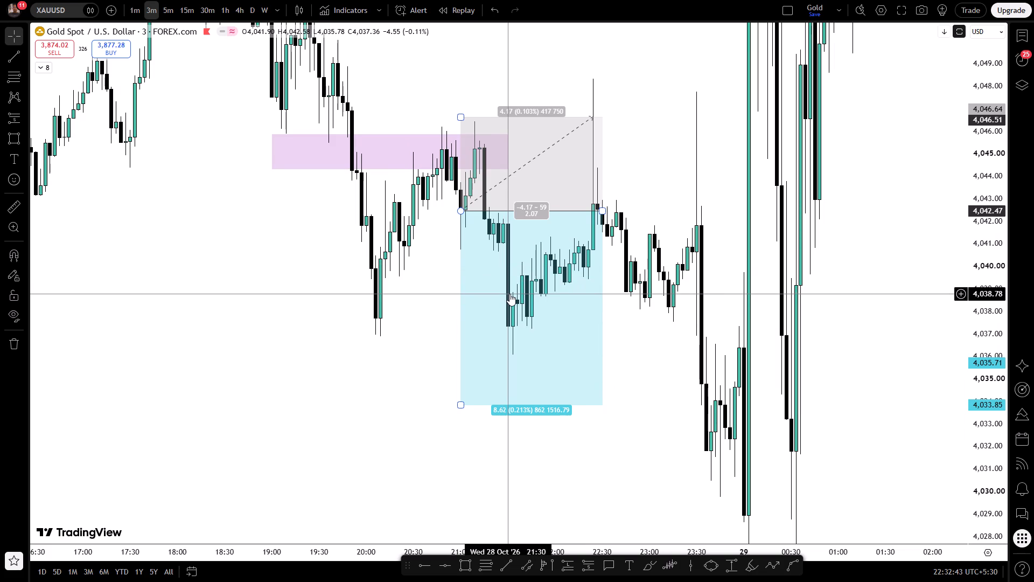
left_click_drag(394, 319, 327, 320)
scroll(327, 320, "down", 1)
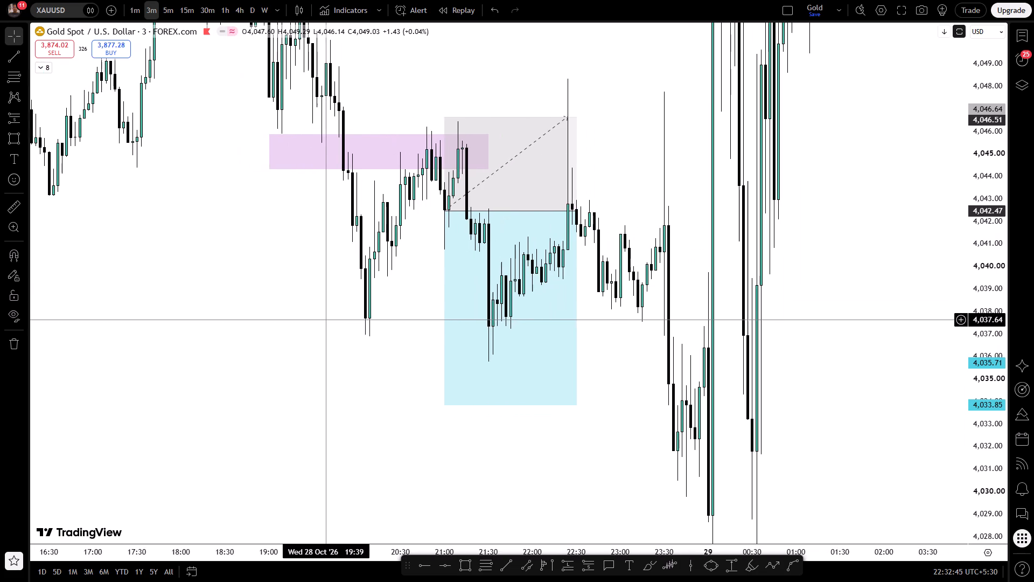
left_click_drag(336, 321, 295, 324)
left_click_drag(364, 365, 352, 350)
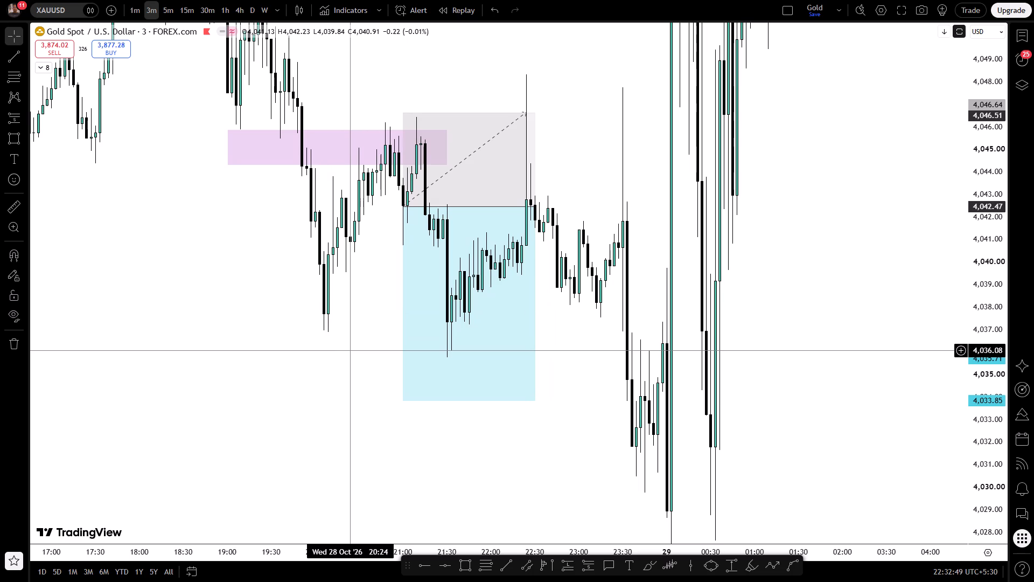
left_click_drag(332, 350, 152, 401)
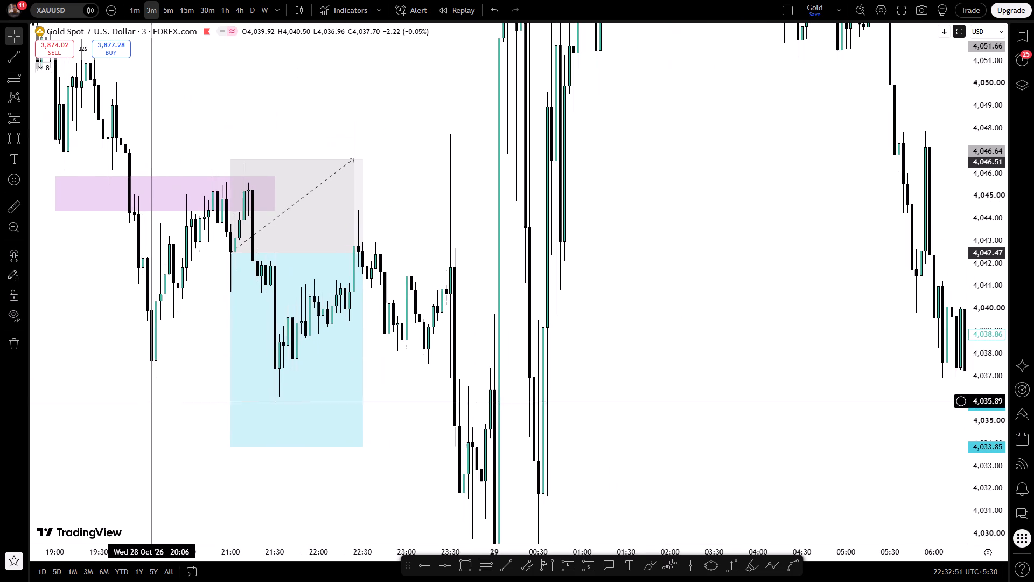
left_click(249, 10)
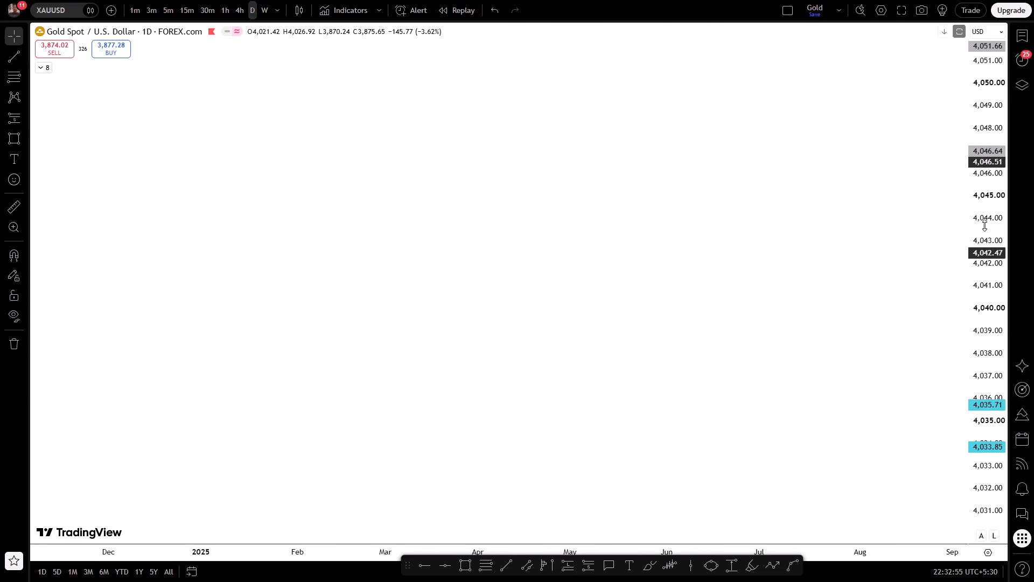
left_click_drag(984, 225, 1000, 581)
left_click_drag(890, 284, 550, 470)
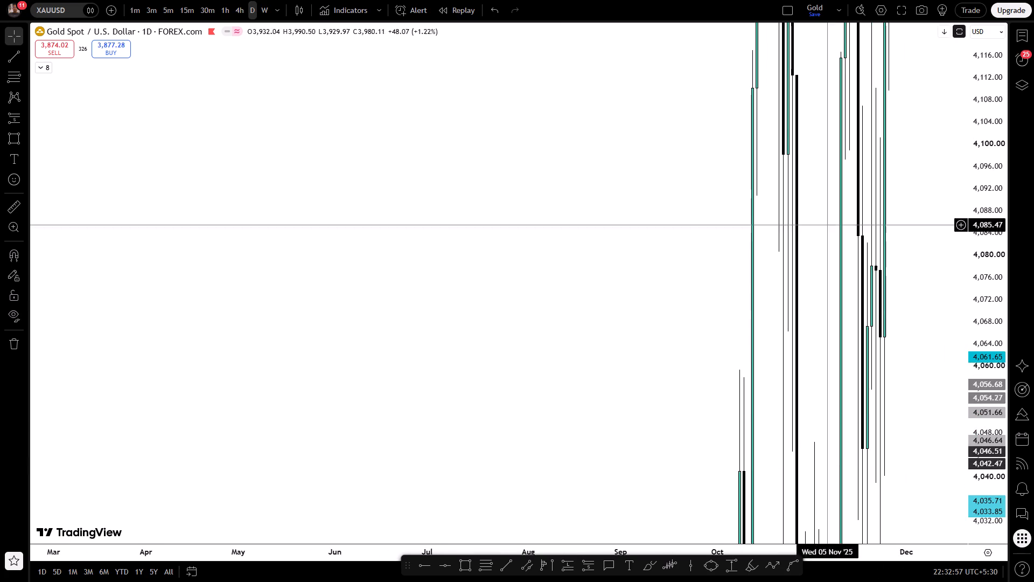
left_click_drag(998, 81, 974, 581)
left_click_drag(888, 363, 629, 387)
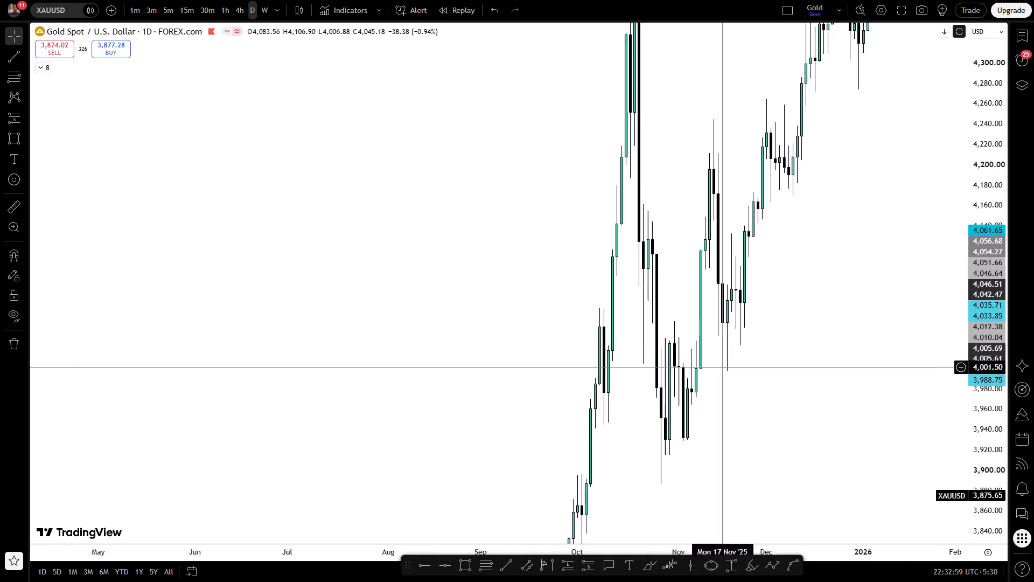
left_click_drag(629, 387, 510, 439)
left_click_drag(798, 285, 464, 487)
left_click_drag(770, 344, 556, 282)
left_click_drag(749, 359, 449, 302)
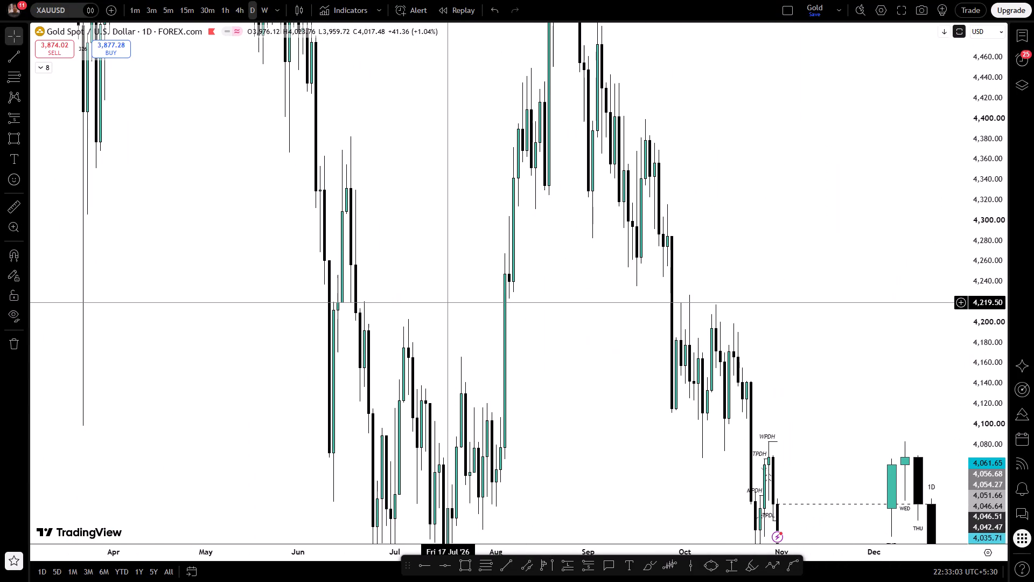
left_click(588, 377)
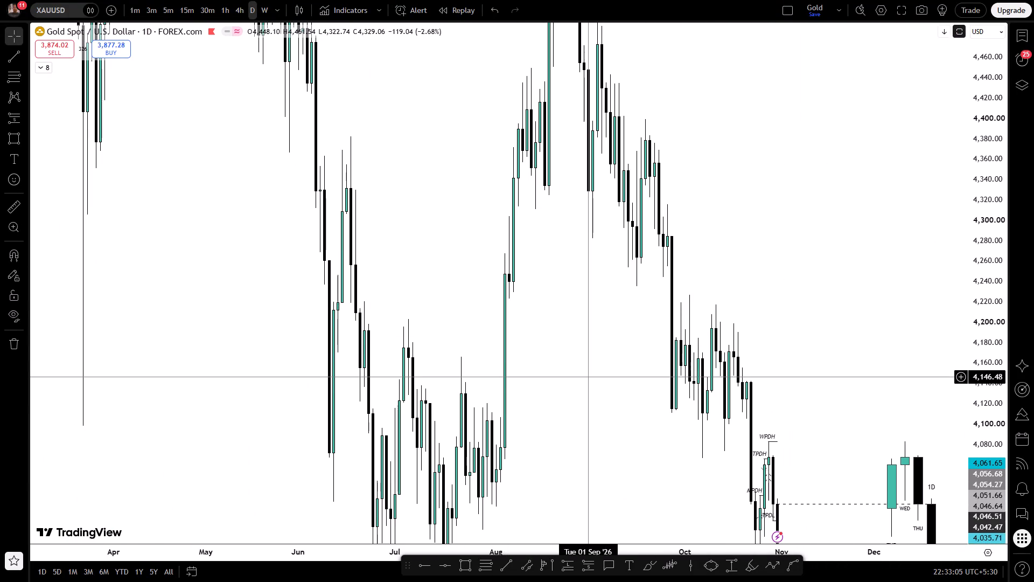
left_click_drag(588, 377, 355, 113)
scroll(418, 350, "up", 5)
left_click_drag(402, 377, 669, 386)
scroll(669, 386, "up", 4)
left_click_drag(352, 406, 773, 379)
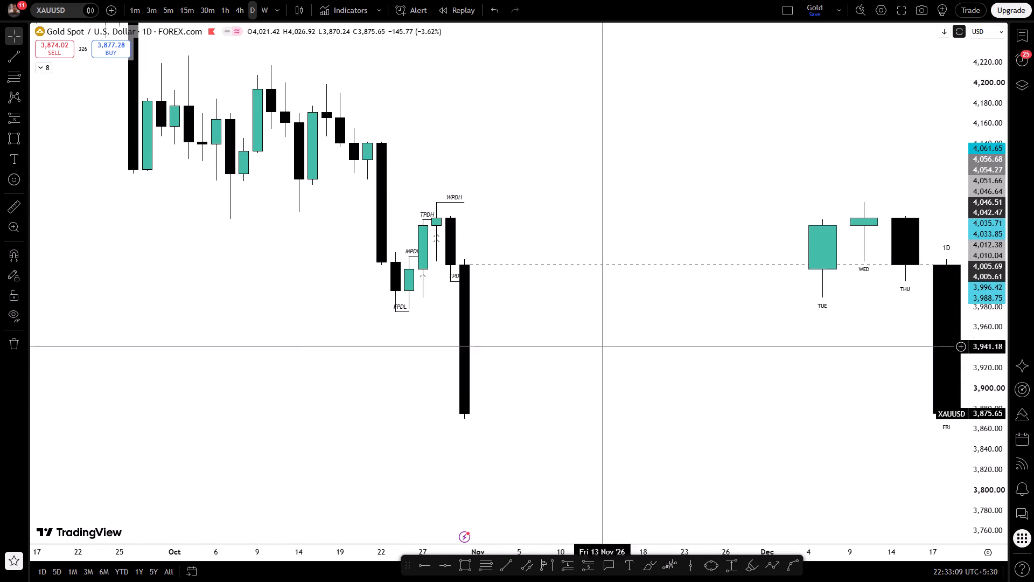
left_click_drag(496, 204, 514, 207)
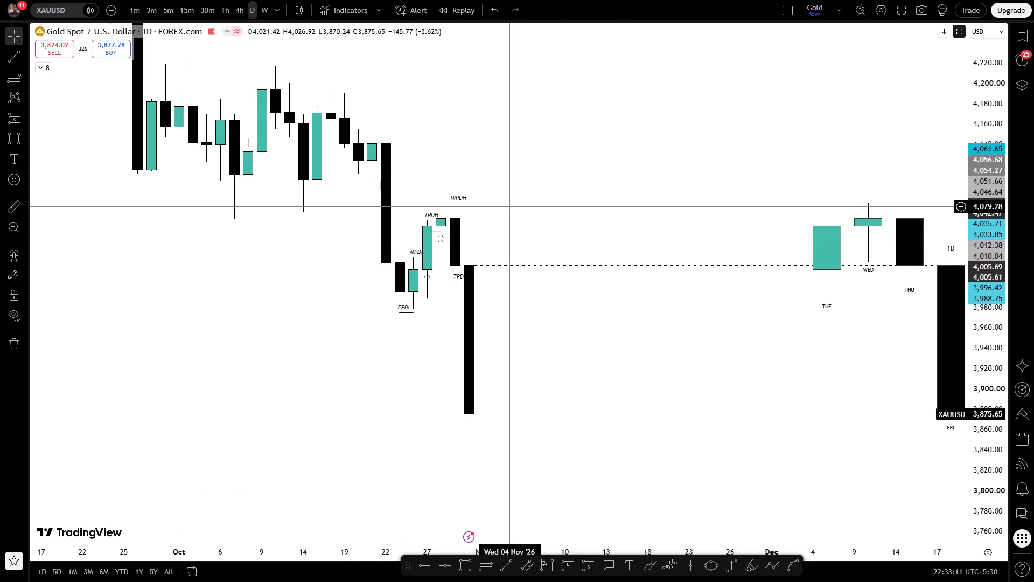
left_click_drag(514, 207, 517, 207)
On the 1-hour timeframe, examine price action around the marked levels, focusing on the 30 October move below TPDL.
left_click(225, 6)
scroll(334, 247, "down", 4)
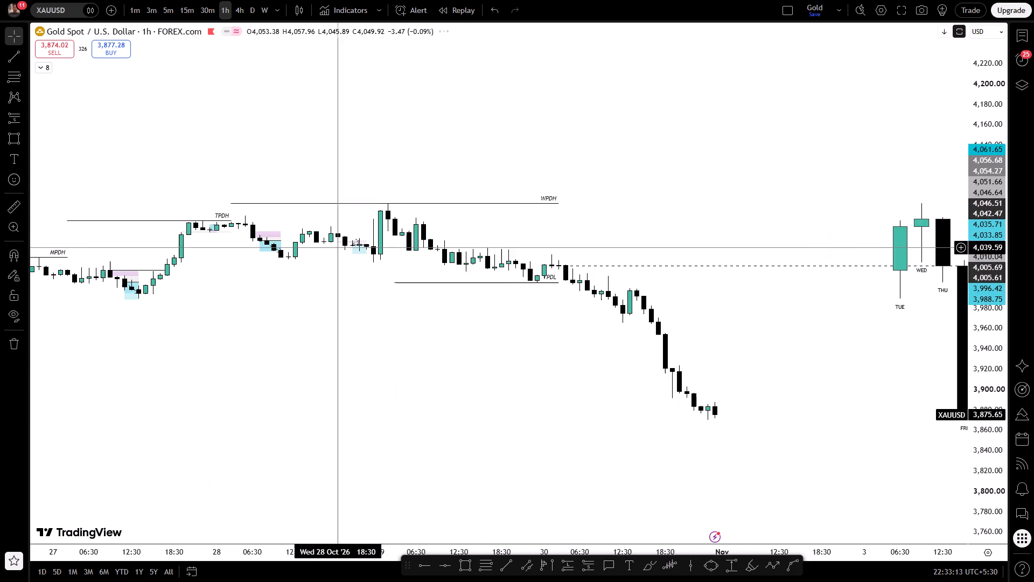
scroll(334, 247, "down", 1)
left_click_drag(457, 380, 414, 394)
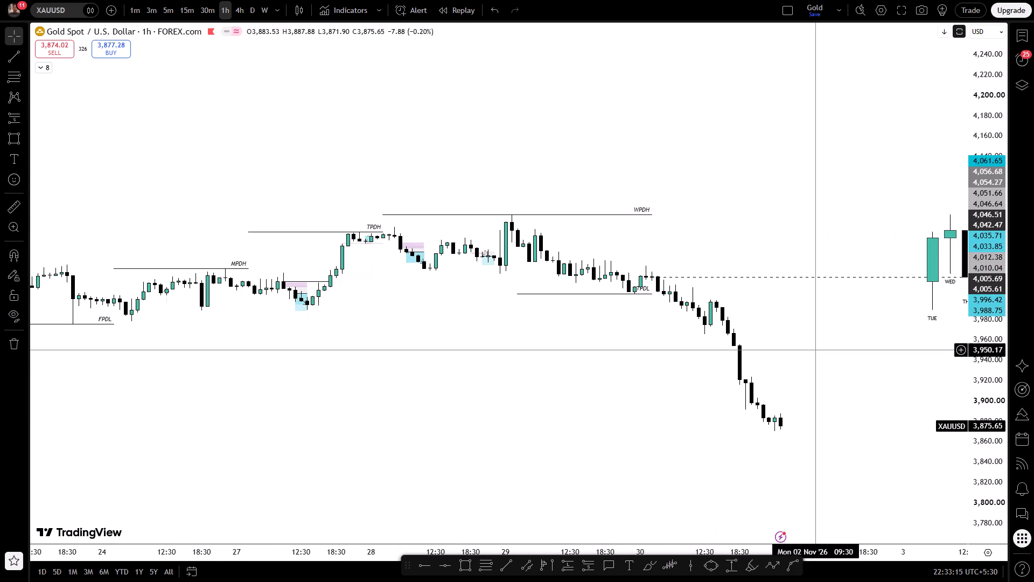
left_click_drag(987, 483, 842, 3)
left_click_drag(752, 158, 632, 219)
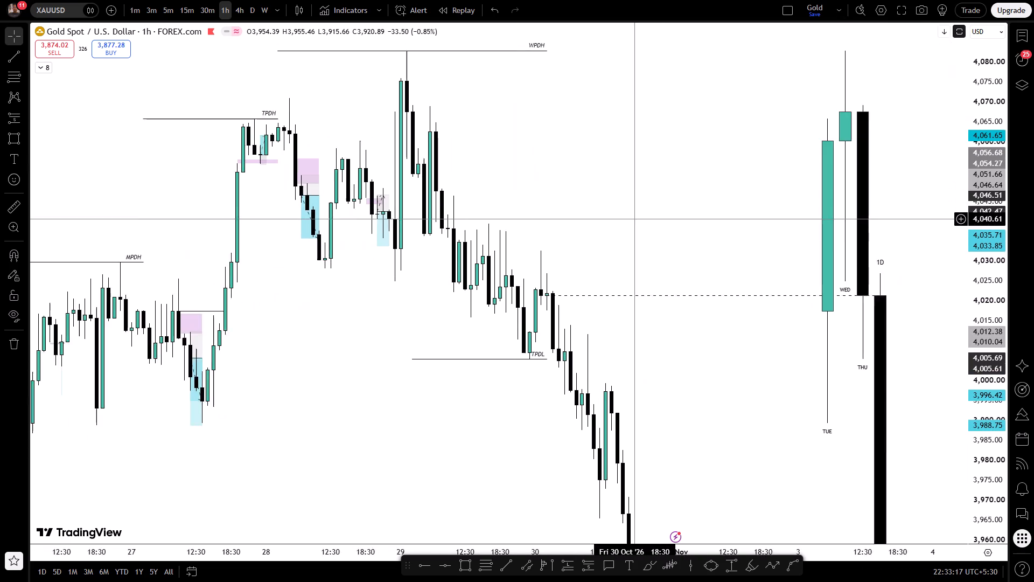
scroll(632, 219, "down", 2)
left_click_drag(716, 244, 577, 190)
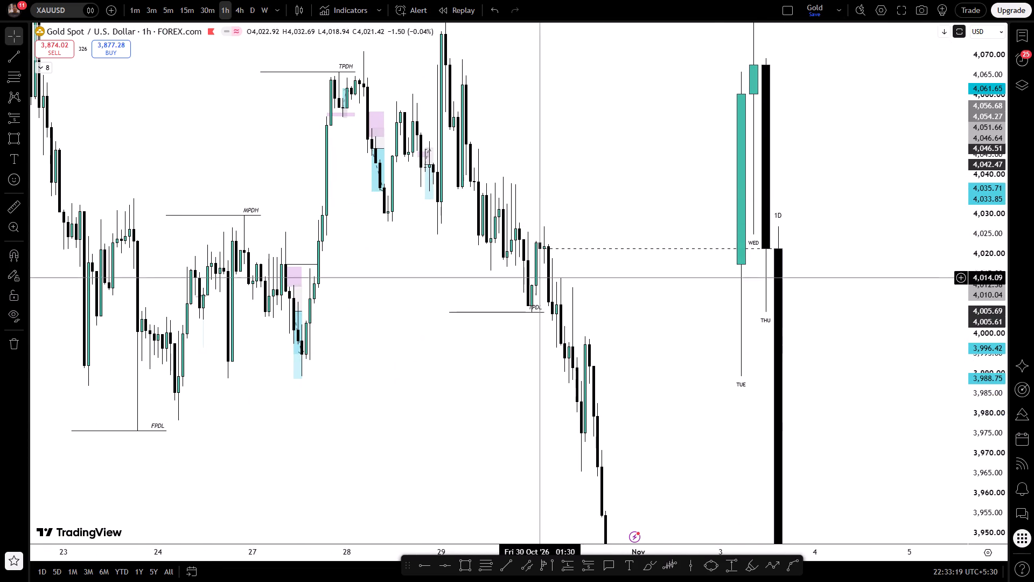
left_click_drag(527, 421, 556, 296)
scroll(556, 296, "up", 1)
left_click_drag(660, 237, 623, 219)
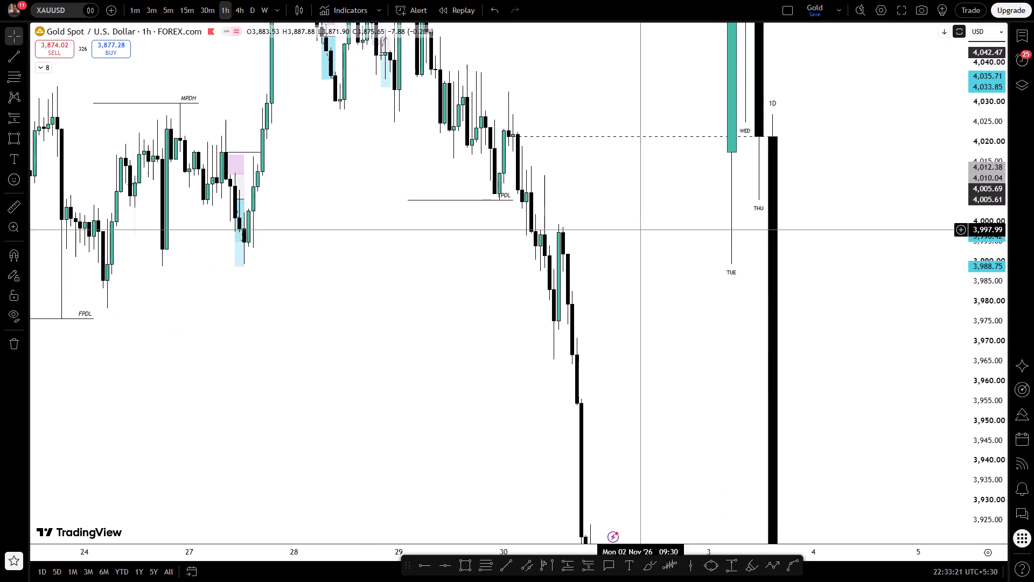
left_click_drag(623, 219, 597, 200)
scroll(597, 200, "up", 1)
left_click_drag(597, 200, 599, 168)
left_click_drag(469, 215, 430, 206)
left_click_drag(378, 270, 380, 294)
left_click_drag(480, 179, 528, 164)
scroll(528, 164, "up", 1)
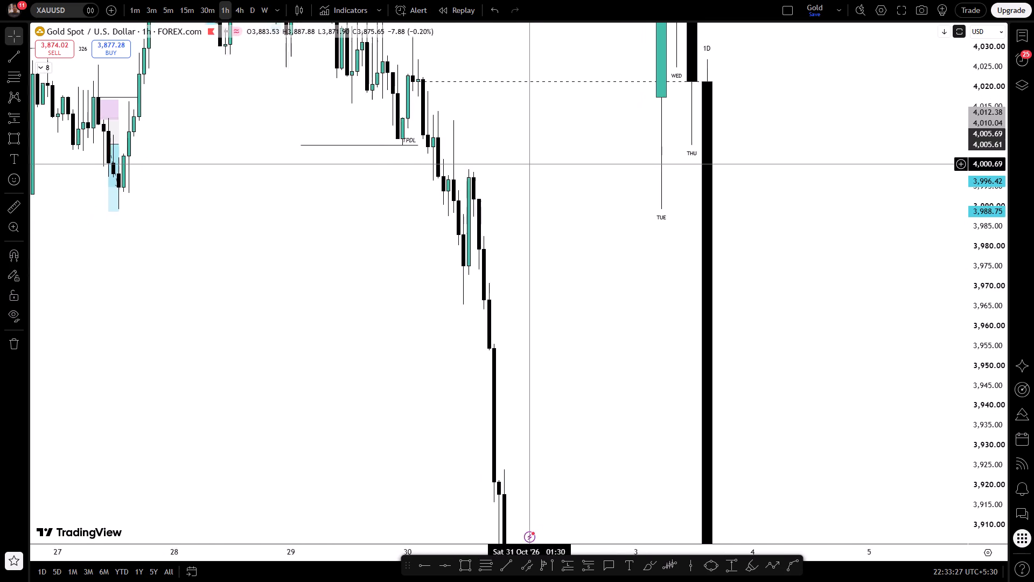
On the 30-minute timeframe, draw a rectangle zone from about 3,996.6 to 3,993.6 beside the 30 October late-morning drop.
scroll(528, 164, "up", 1)
left_click_drag(497, 163, 499, 193)
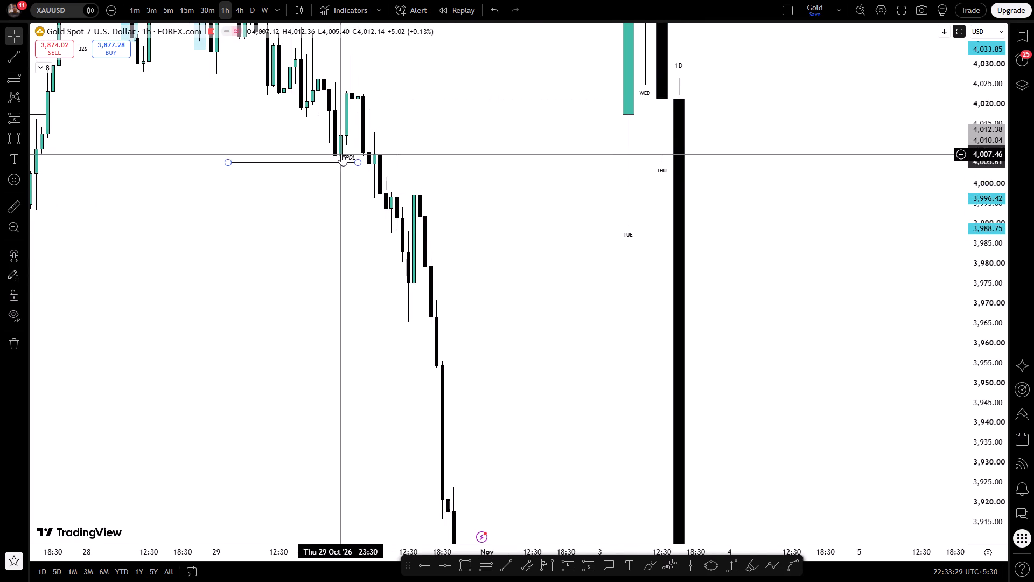
left_click(215, 16)
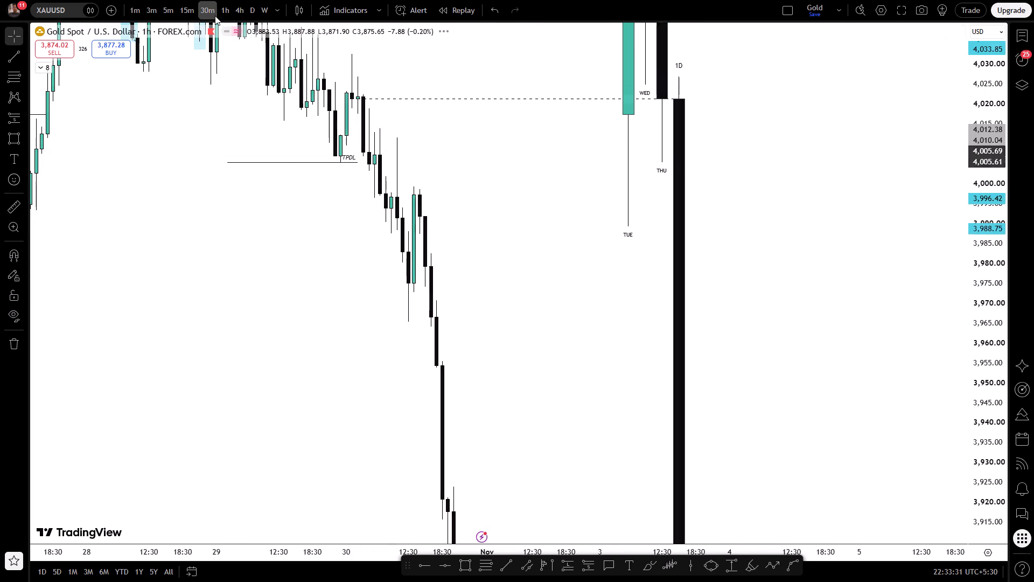
scroll(295, 204, "down", 1)
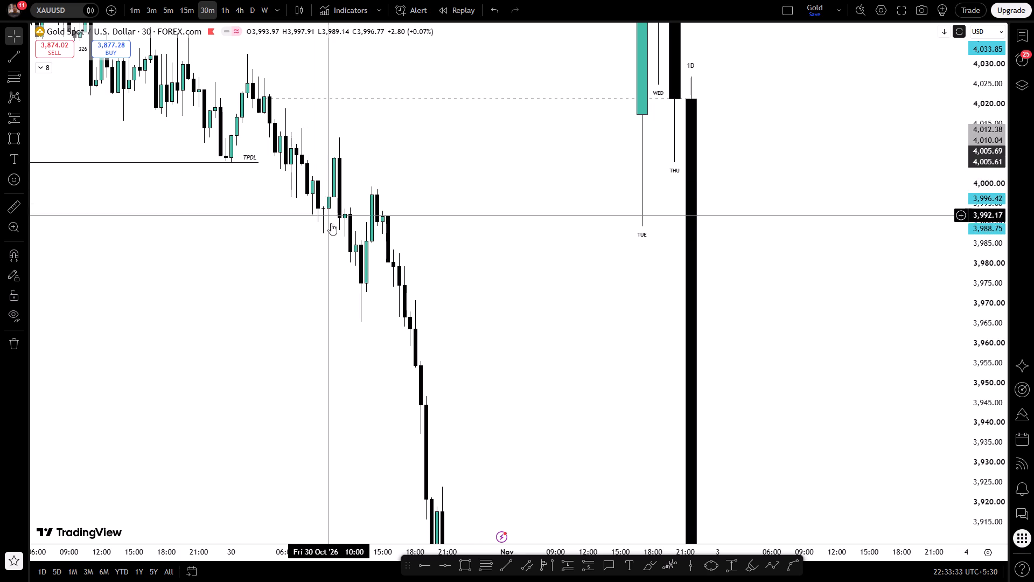
left_click_drag(326, 237, 337, 239)
left_click_drag(337, 239, 418, 244)
left_click_drag(374, 281, 404, 309)
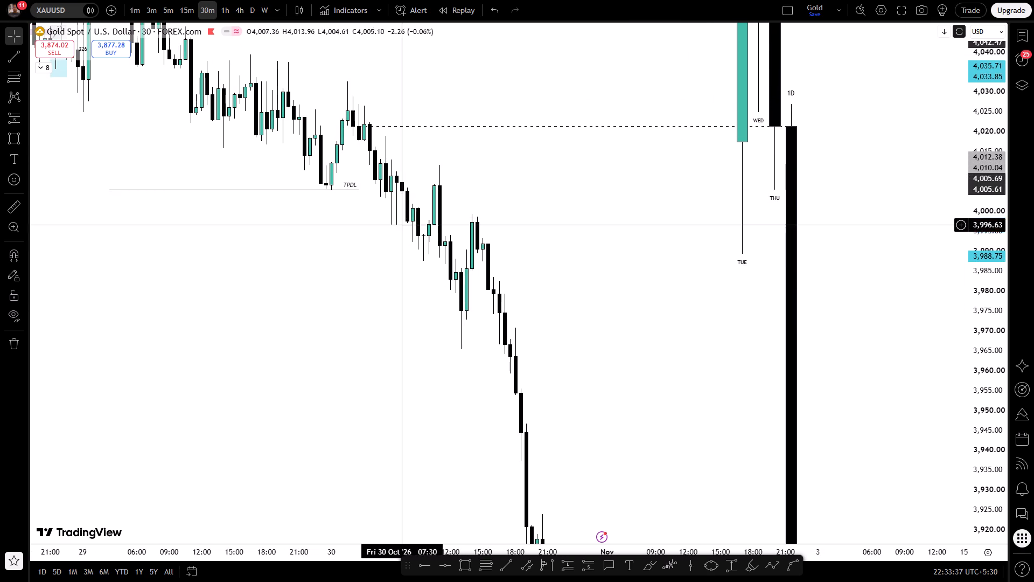
left_click(465, 566)
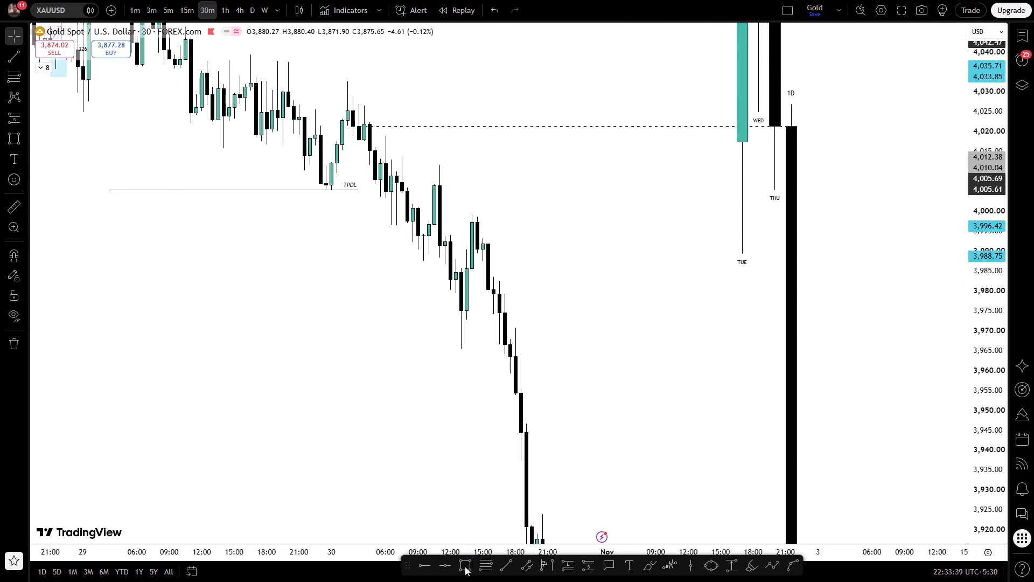
left_click_drag(435, 230, 462, 232, "ctrl")
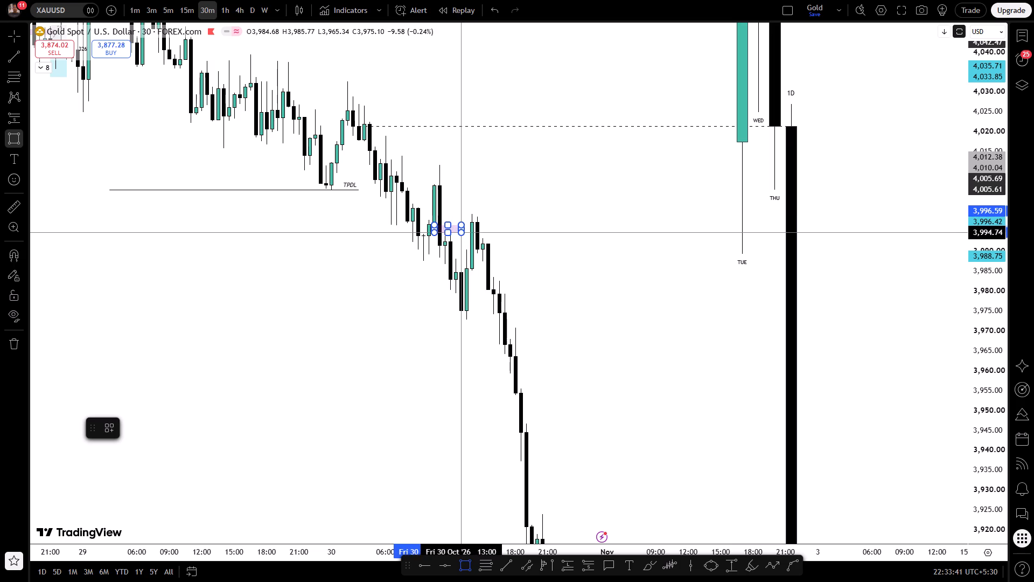
left_click_drag(462, 232, 467, 237, "ctrl")
left_click(467, 237)
left_click(535, 183)
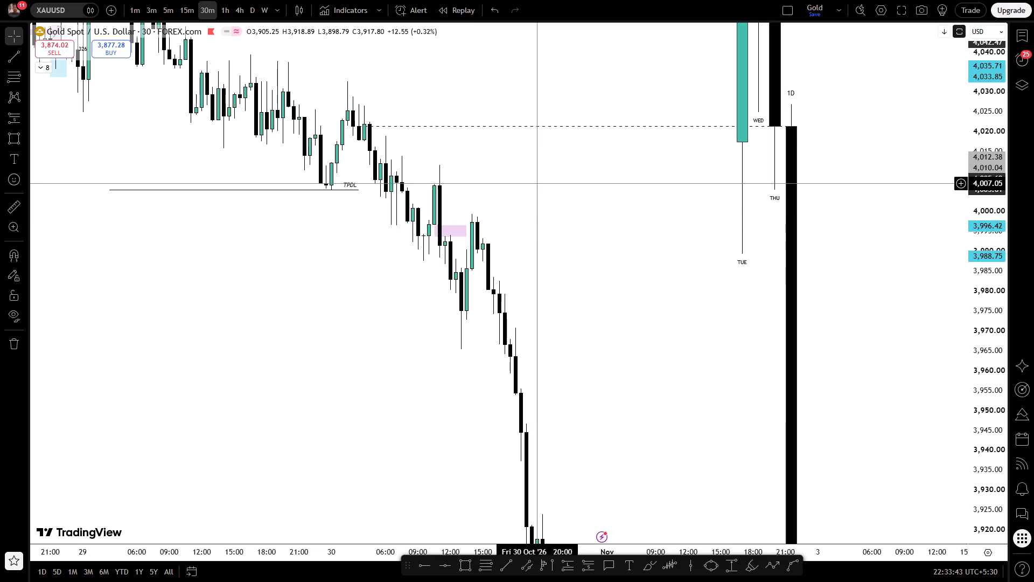
On the 3-minute timeframe, place a short position at 30 October 12:06 with entry 3,987.17 and stop 3,994.35.
left_click(149, 9)
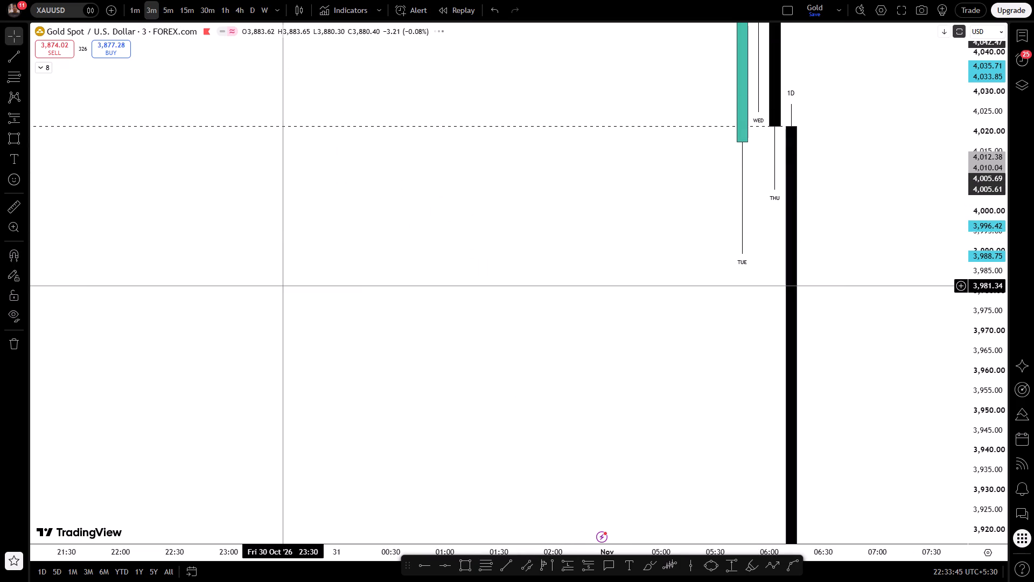
scroll(282, 286, "down", 8)
left_click_drag(241, 308, 505, 325)
scroll(505, 325, "up", 3)
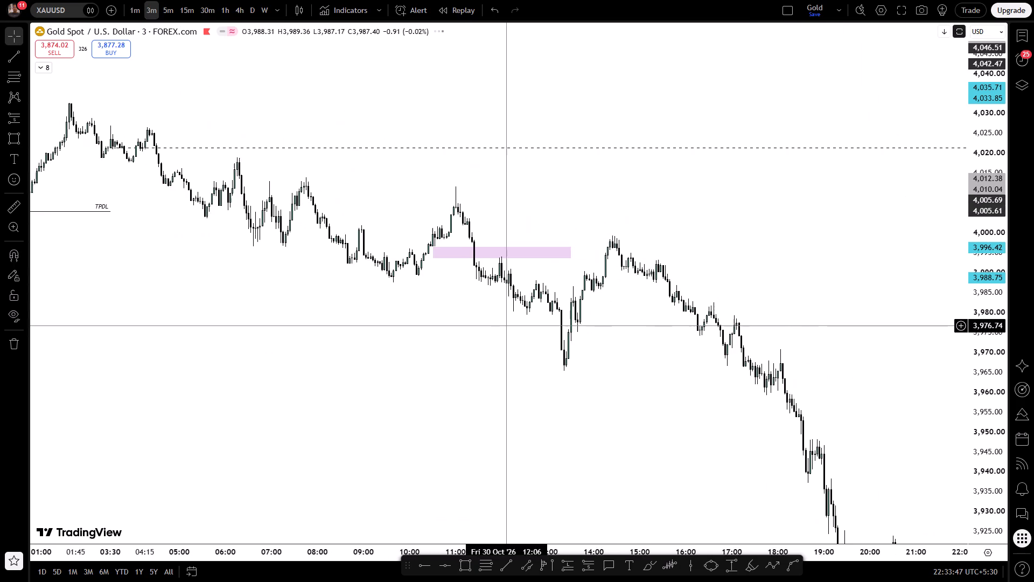
left_click_drag(1001, 435, 903, 80)
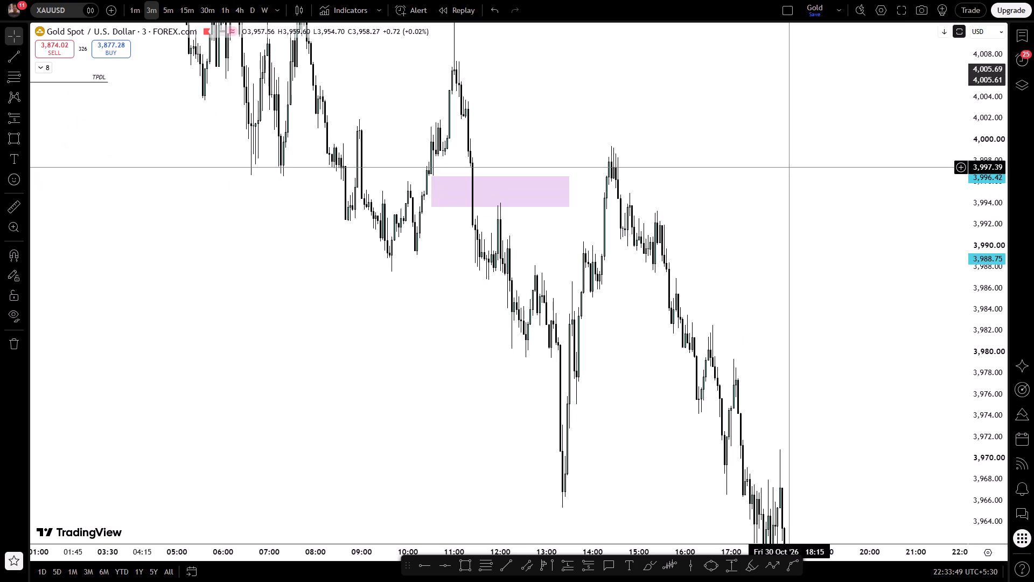
left_click_drag(763, 191, 839, 145)
scroll(839, 145, "up", 3)
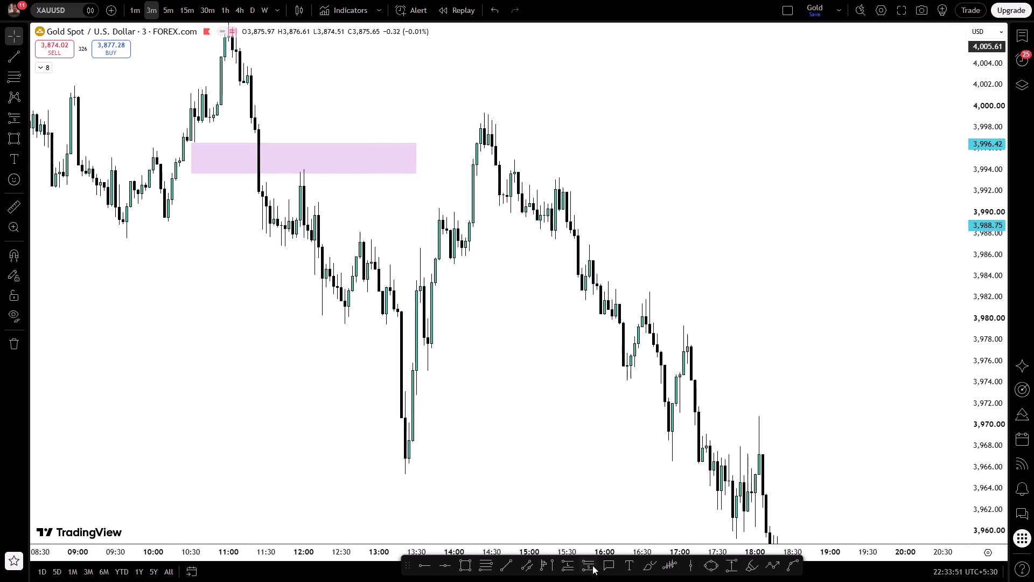
left_click(592, 565)
left_click(310, 241, "ctrl")
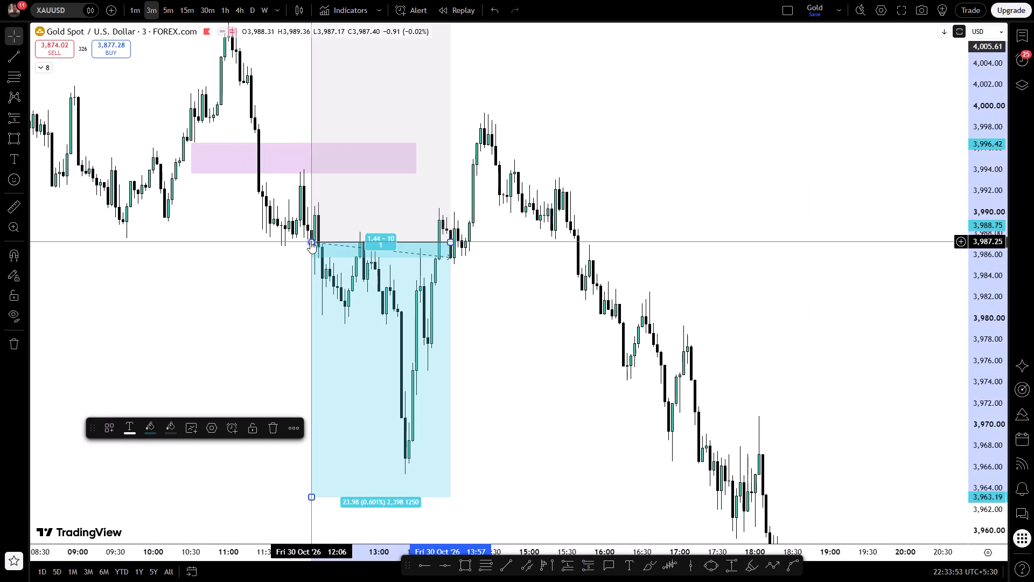
left_click_drag(271, 71, 298, 244)
left_click_drag(335, 142, 335, 295)
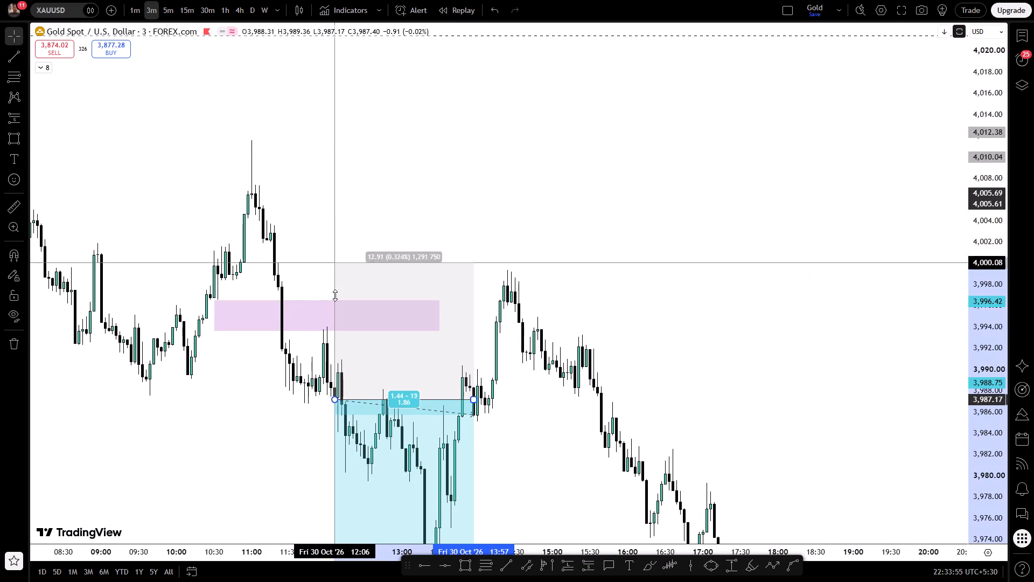
left_click_drag(335, 295, 337, 323)
left_click_drag(317, 203, 338, 0)
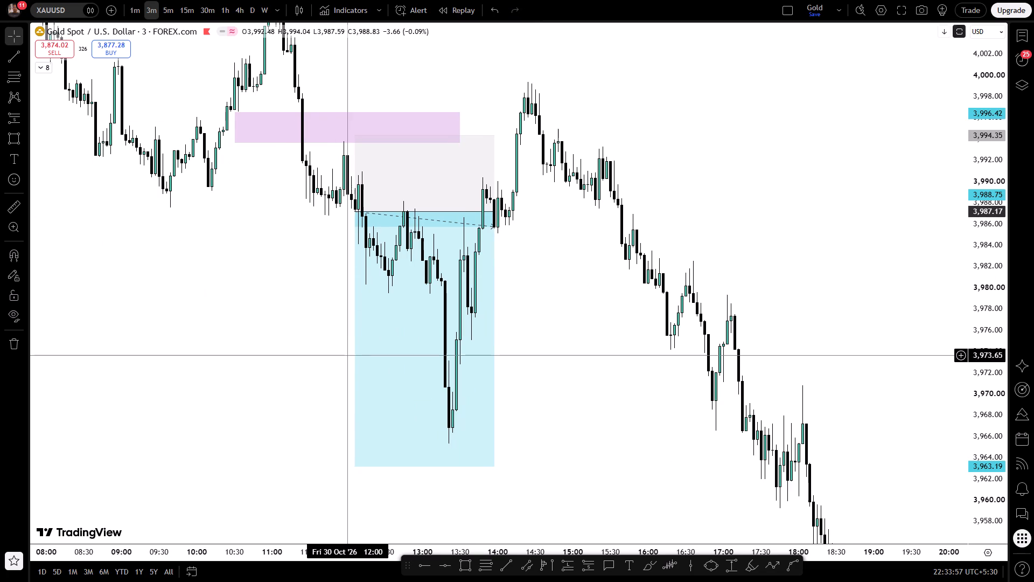
Set the new short position's target to 3,972.79 and shorten the position to end at the candle that reaches the target.
left_click_drag(355, 466, 348, 373)
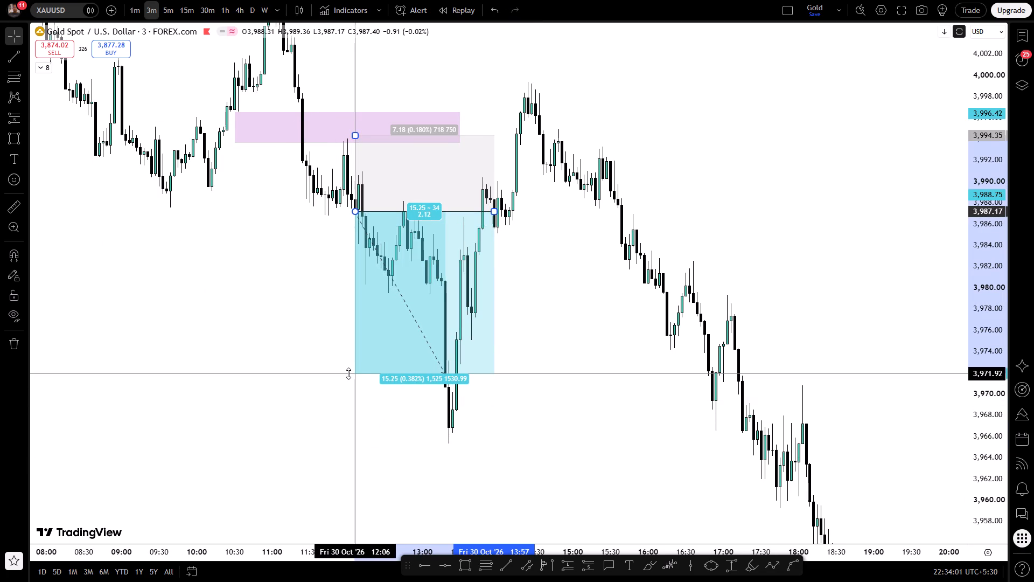
left_click_drag(348, 373, 349, 370)
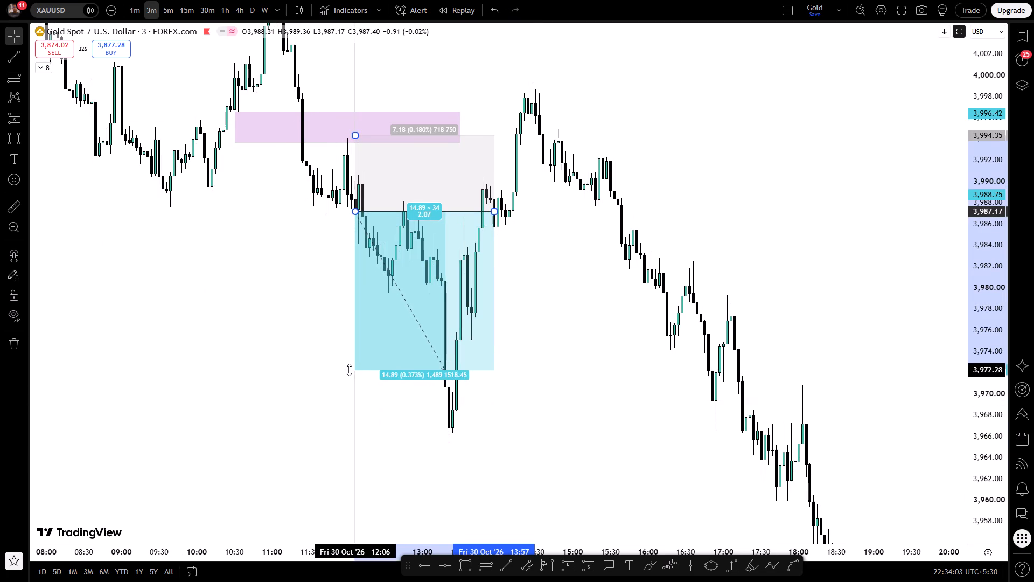
left_click_drag(349, 370, 349, 364)
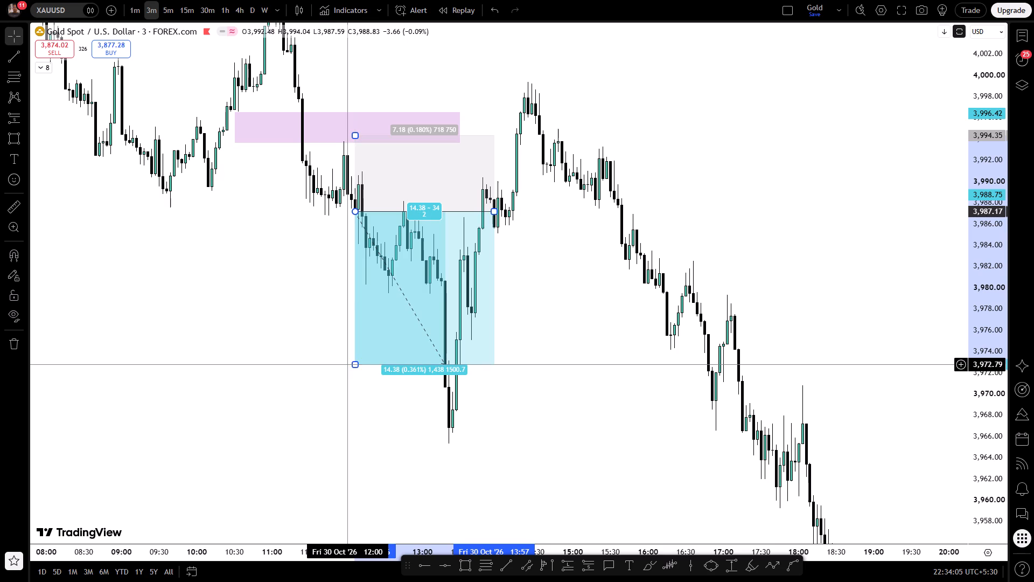
left_click_drag(494, 212, 461, 213)
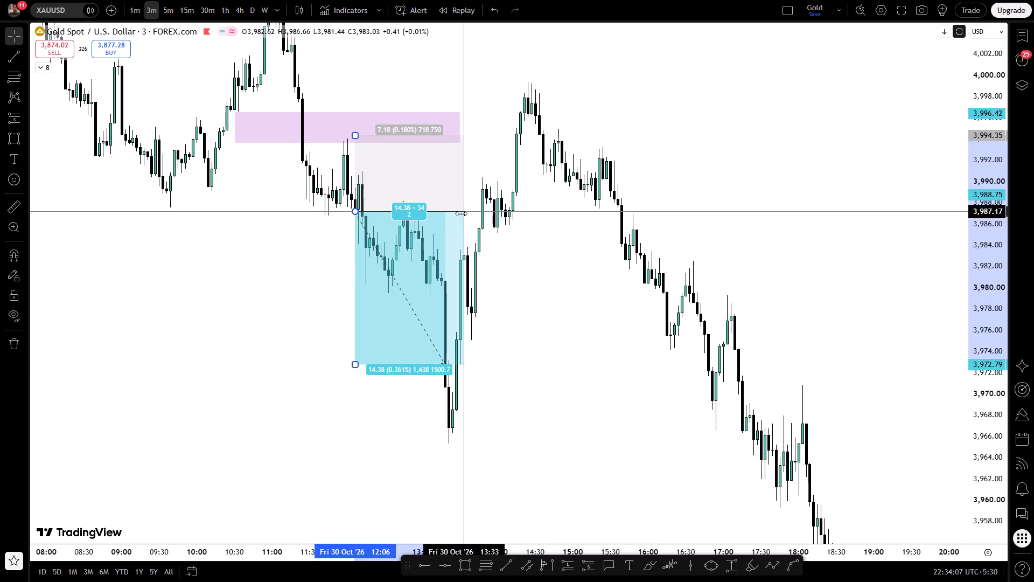
left_click_drag(461, 213, 446, 216)
Examine the 3-minute price action on 30 October following the short position, through the afternoon and evening decline.
left_click_drag(589, 355, 613, 361)
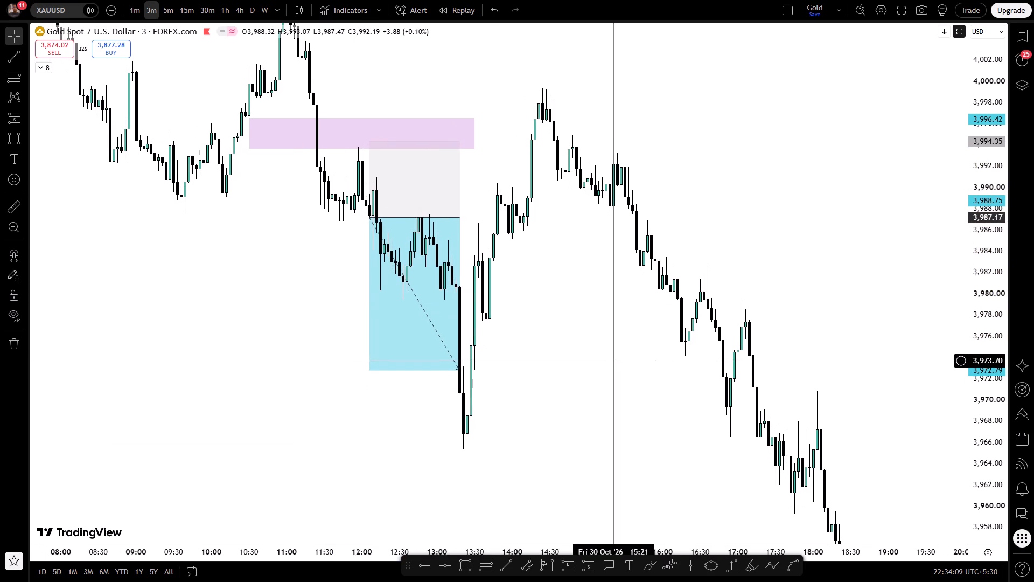
left_click_drag(640, 375, 535, 282)
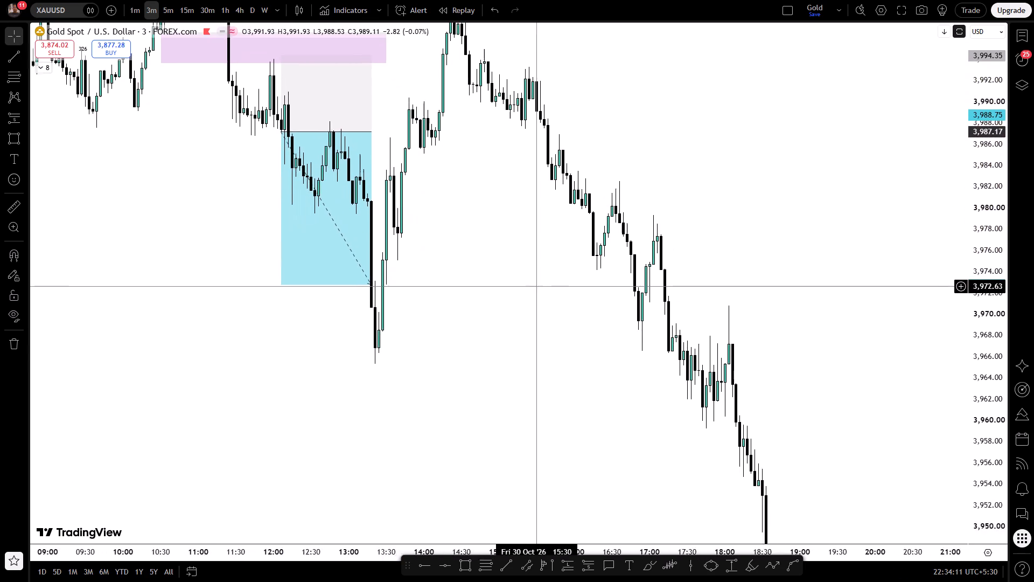
left_click_drag(535, 282, 479, 191)
left_click_drag(497, 268, 432, 269)
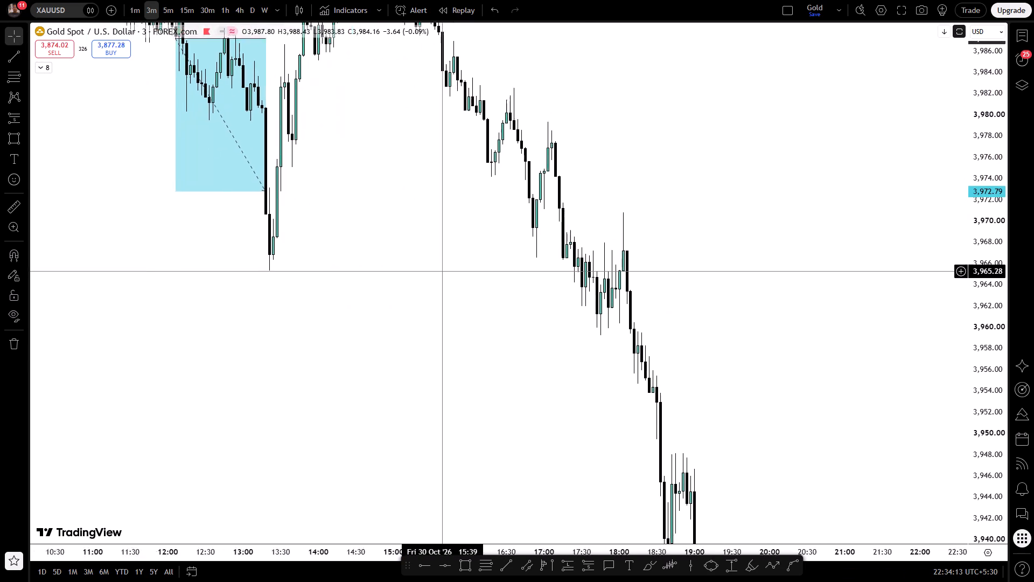
left_click_drag(432, 269, 401, 253)
left_click_drag(401, 253, 323, 190)
left_click(428, 265)
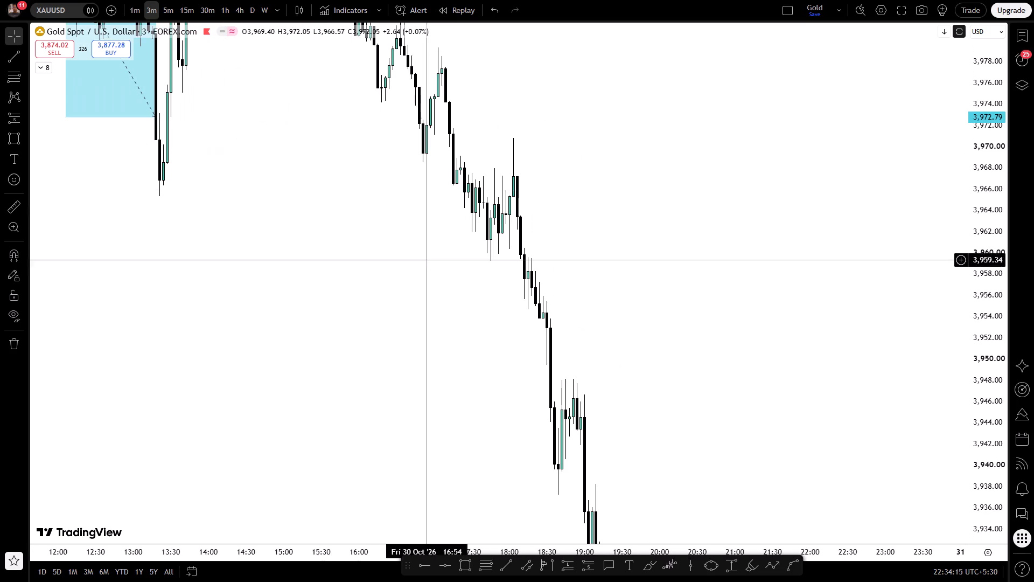
left_click_drag(301, 69, 431, 287)
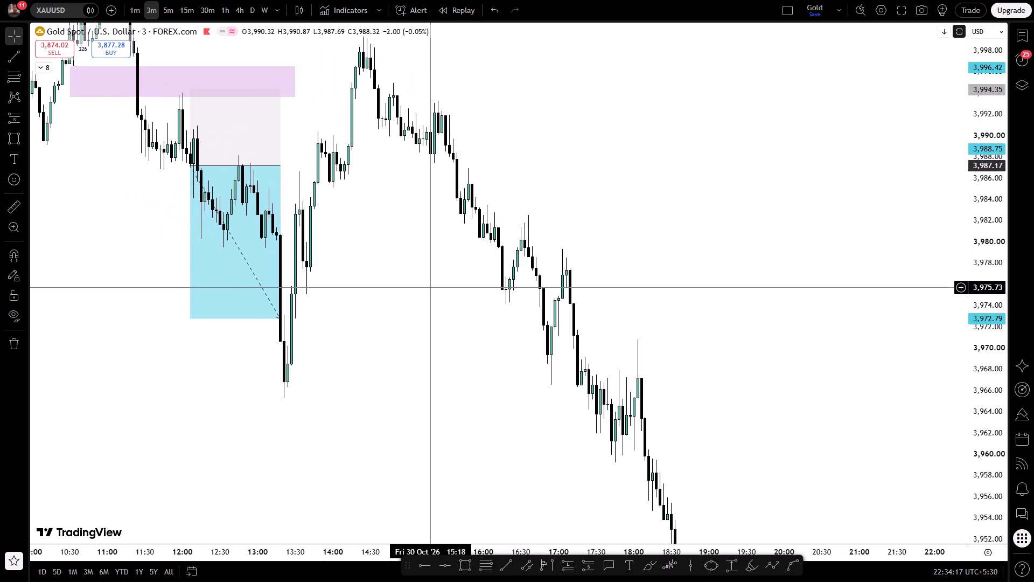
left_click_drag(416, 256, 414, 273)
left_click_drag(414, 273, 388, 281)
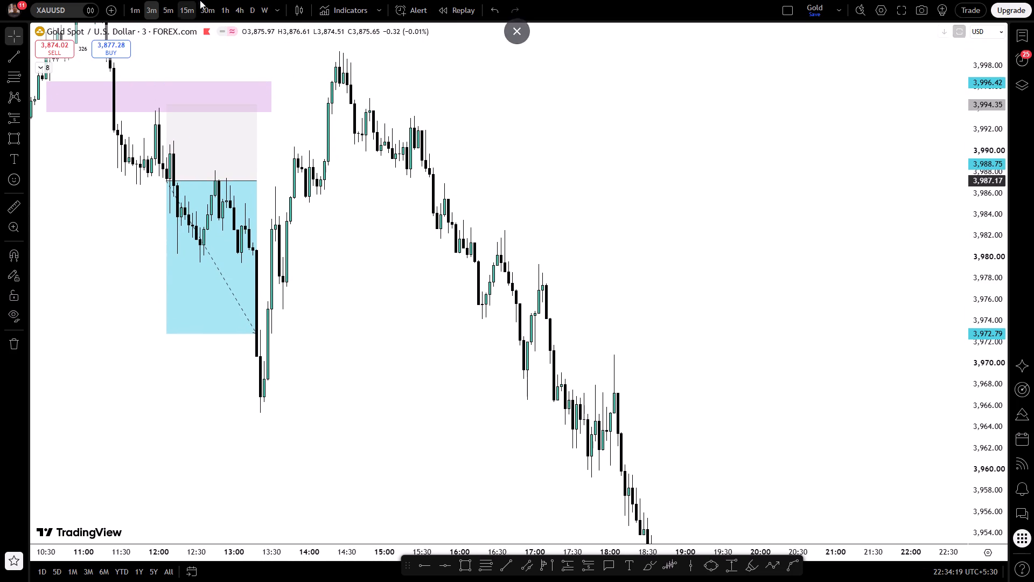
On the 30-minute timeframe, examine the 30 October decline below TPDL in relation to the new zone and short position.
left_click(200, 11)
left_click_drag(993, 178, 968, 315)
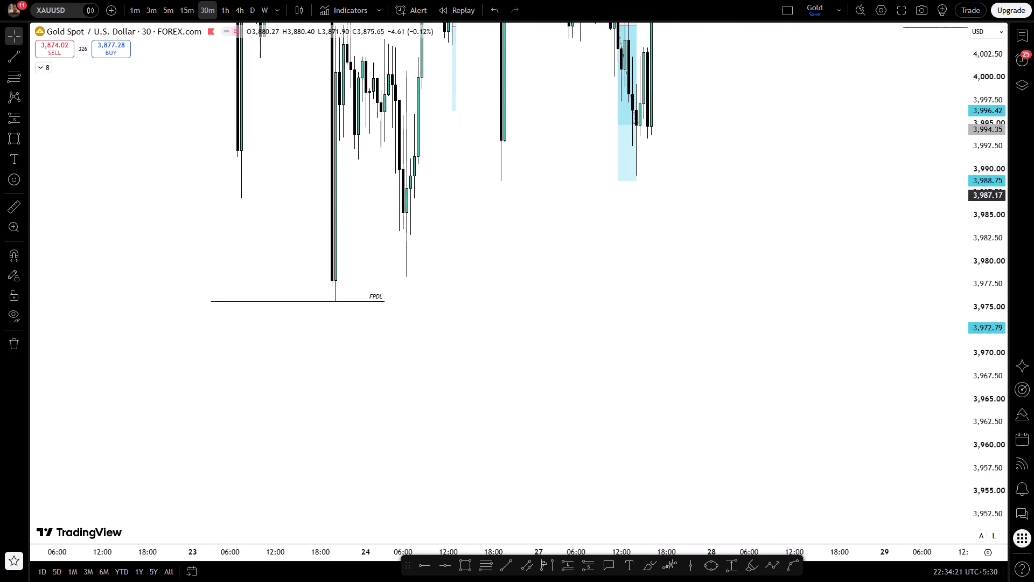
left_click_drag(968, 315, 889, 504)
left_click_drag(778, 279, 395, 286)
left_click_drag(624, 376, 392, 188)
left_click_drag(465, 330, 507, 449)
left_click_drag(569, 355, 575, 365)
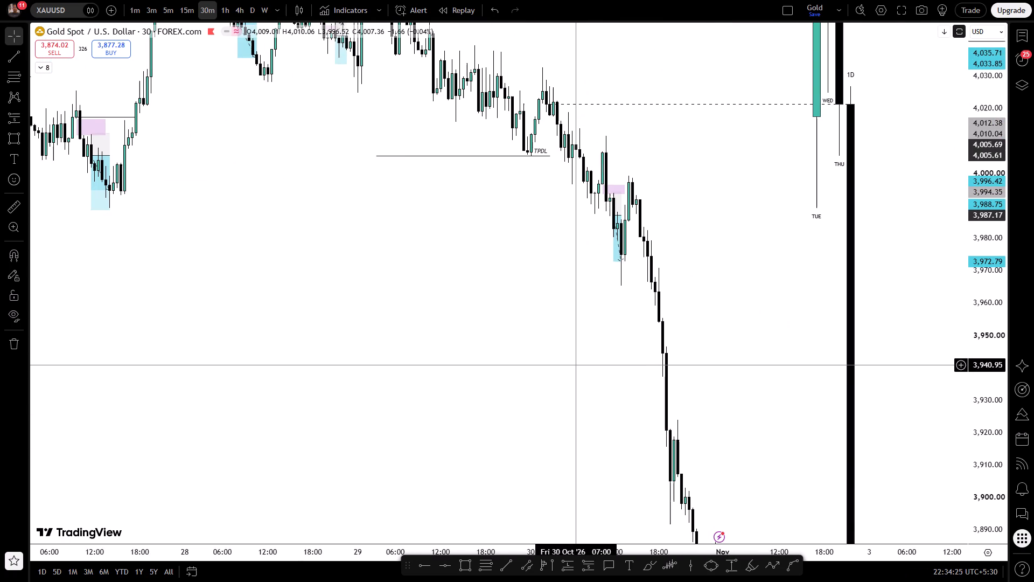
left_click_drag(575, 365, 554, 337)
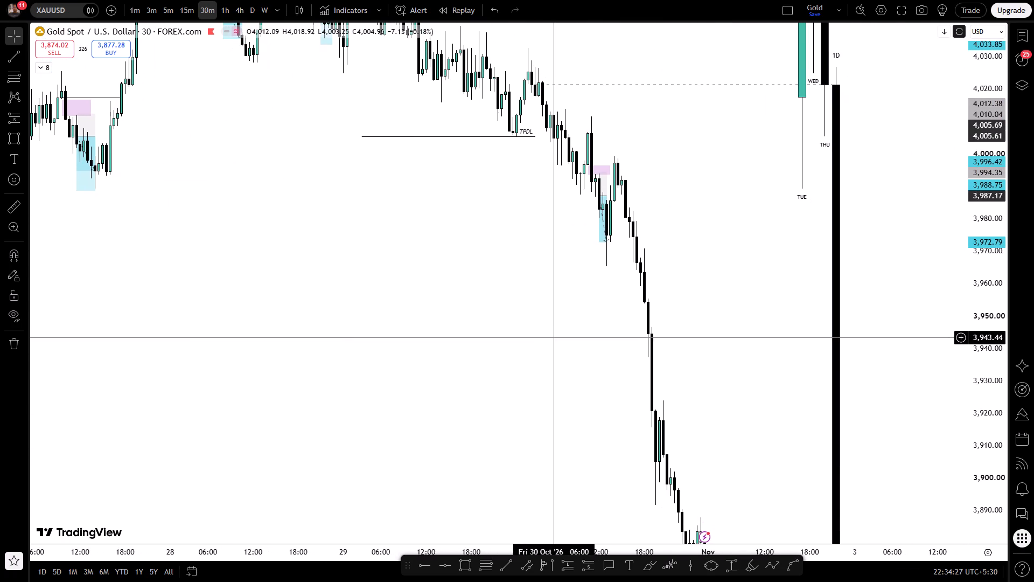
left_click_drag(554, 337, 494, 259)
left_click_drag(494, 259, 508, 288)
left_click_drag(508, 288, 519, 297)
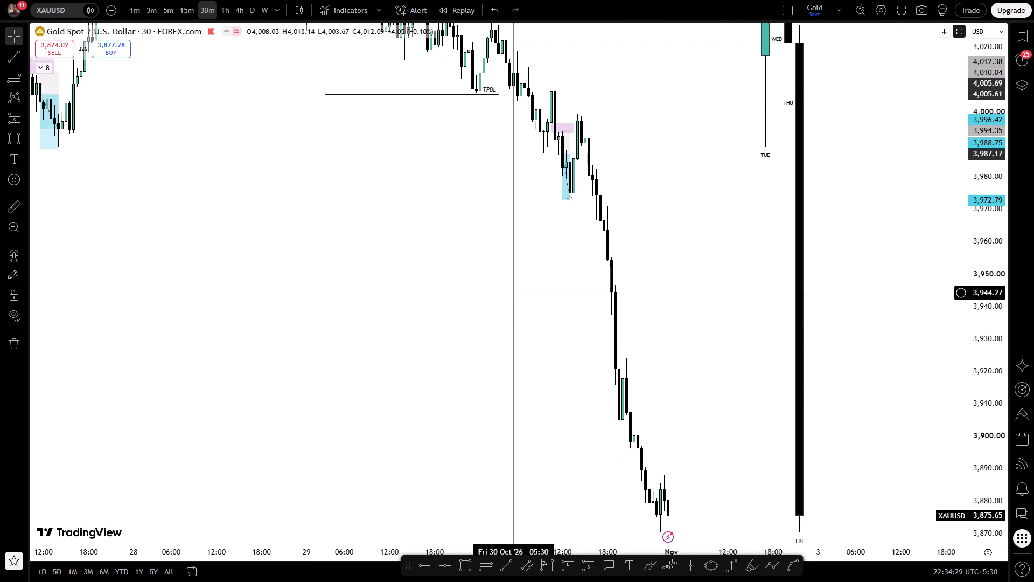
left_click_drag(519, 297, 539, 310)
Review the 26 to 30 October price action around the marked previous-day highs and lows, zones and trial positions.
left_click_drag(539, 310, 639, 397)
left_click_drag(509, 219, 681, 336)
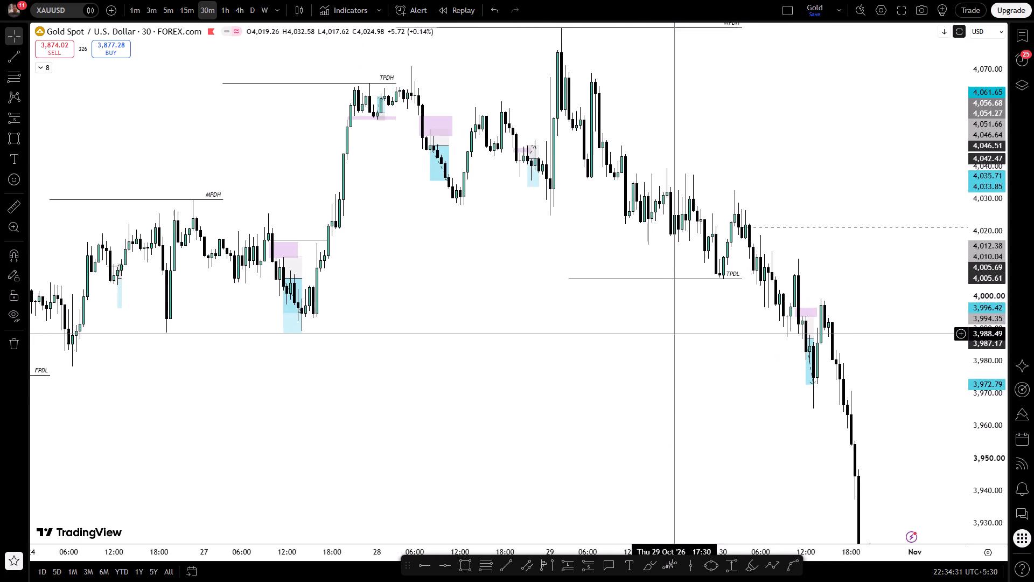
left_click_drag(681, 336, 739, 349)
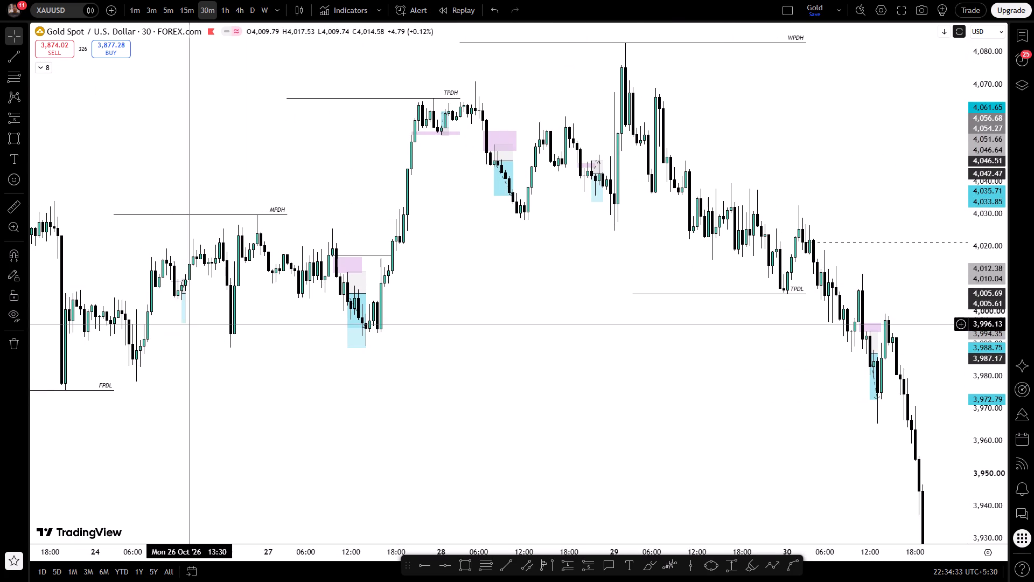
left_click_drag(236, 383, 233, 364)
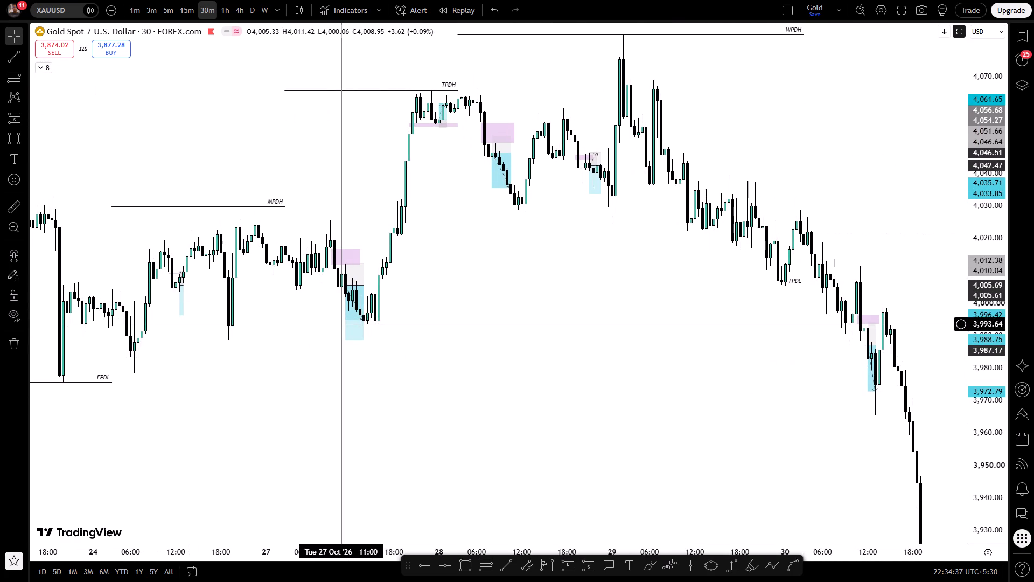
left_click_drag(390, 334, 358, 339)
left_click_drag(405, 335, 358, 344)
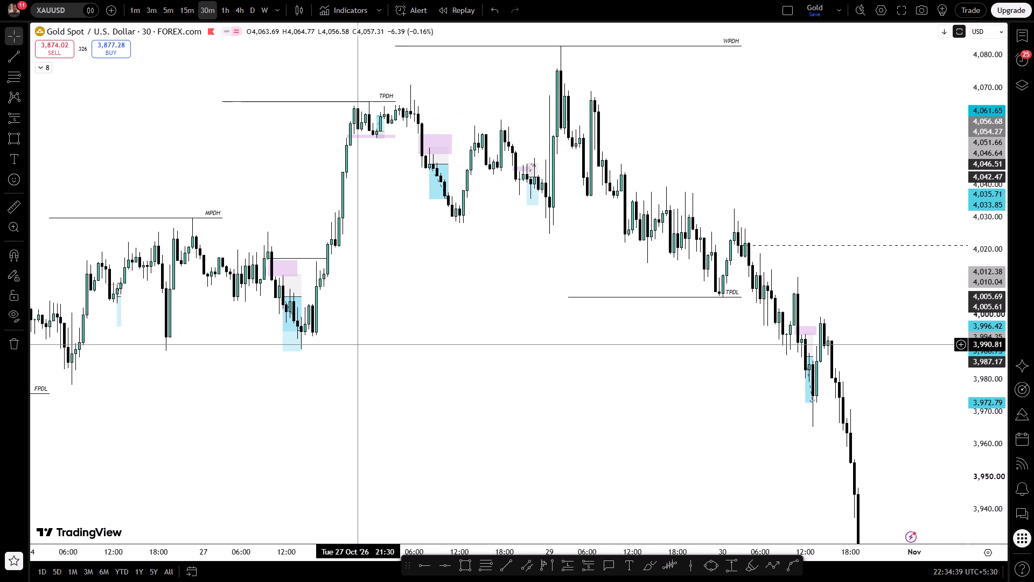
left_click_drag(383, 193, 351, 203)
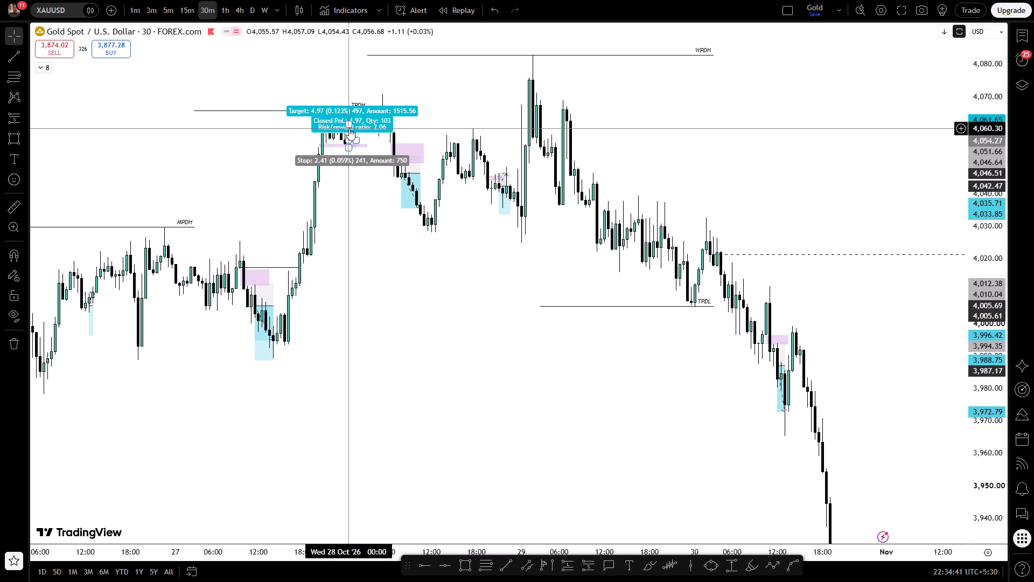
left_click_drag(374, 177, 366, 176)
left_click_drag(479, 225, 411, 223)
left_click_drag(450, 225, 435, 227)
left_click(466, 251)
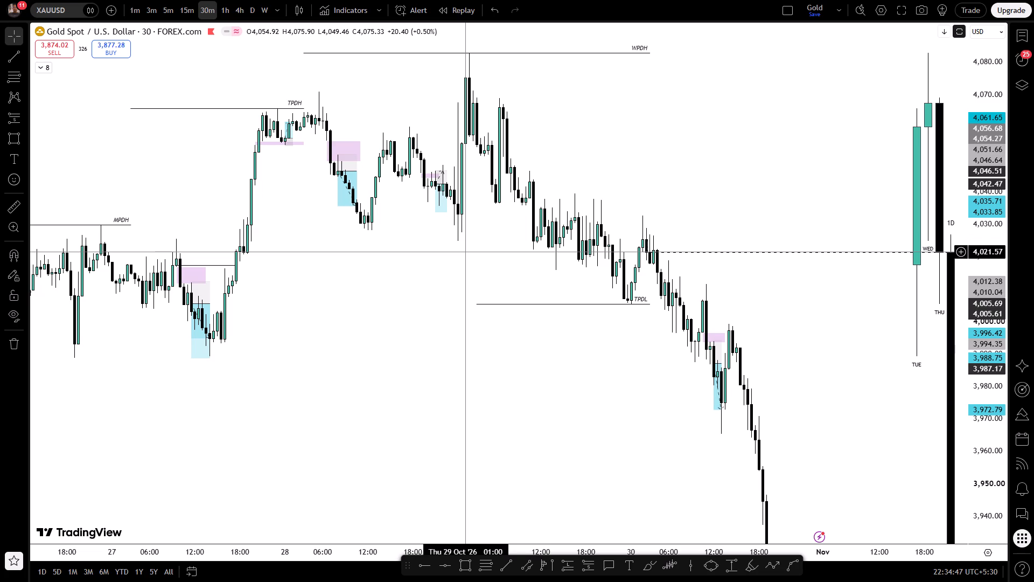
left_click_drag(446, 259, 382, 262)
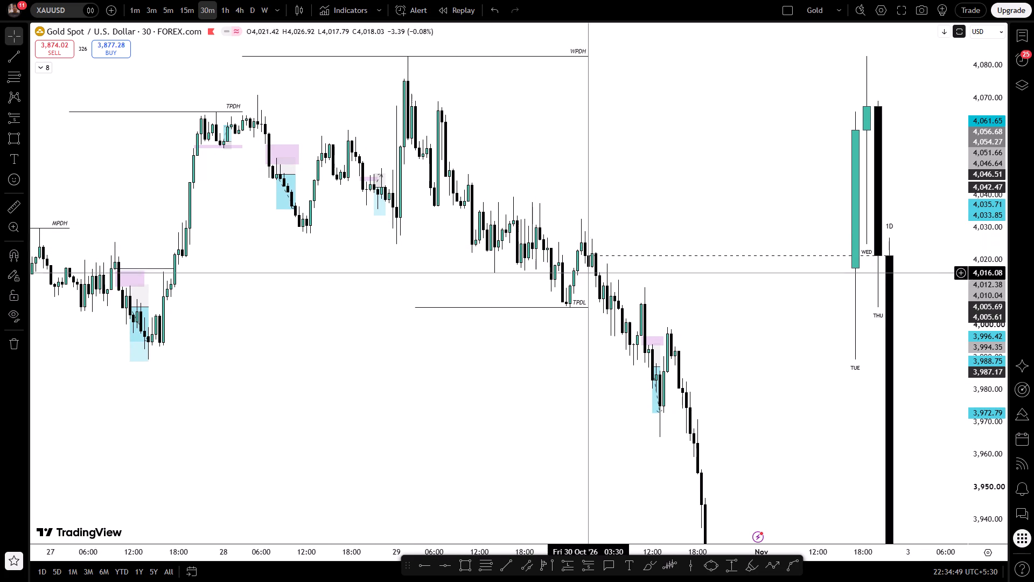
Examine the 30-minute price action from 27 to 30 October around MPDH, TPDH, WPDH and TPDL, comparing the zones and trial positions.
left_click_drag(738, 371, 707, 355)
left_click_drag(707, 355, 695, 347)
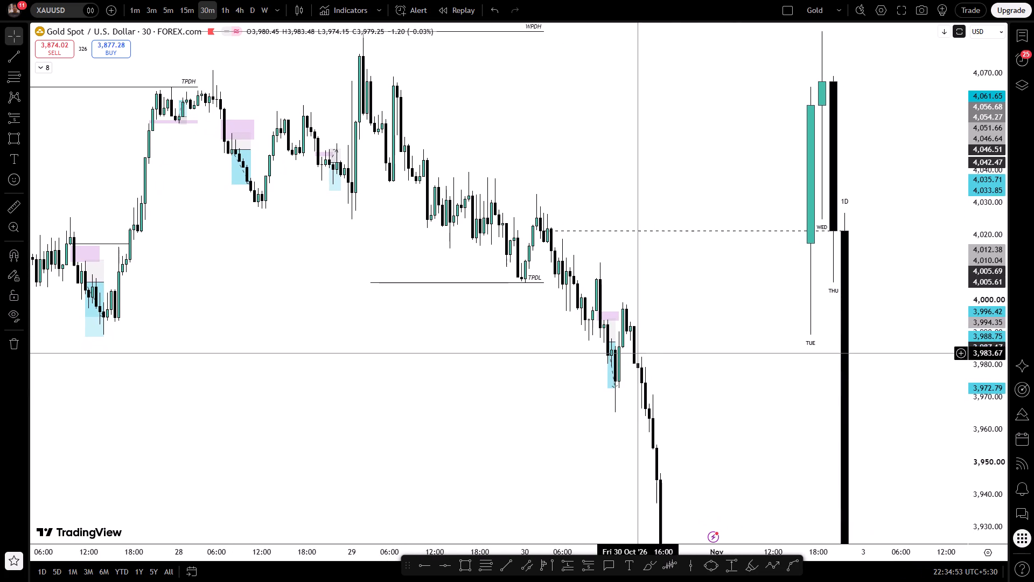
left_click_drag(553, 362, 583, 354)
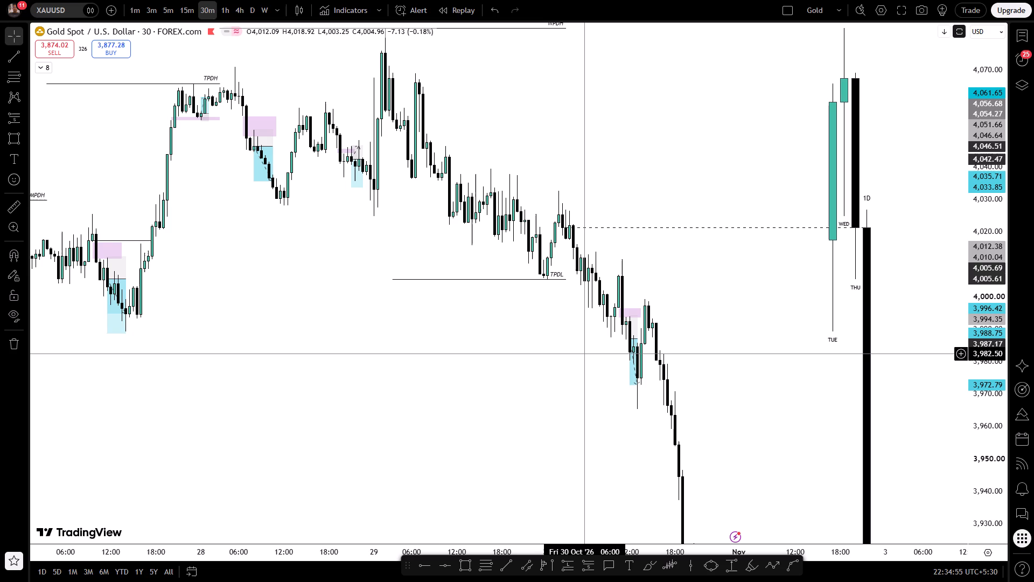
left_click_drag(540, 359, 611, 392)
left_click_drag(409, 370, 480, 381)
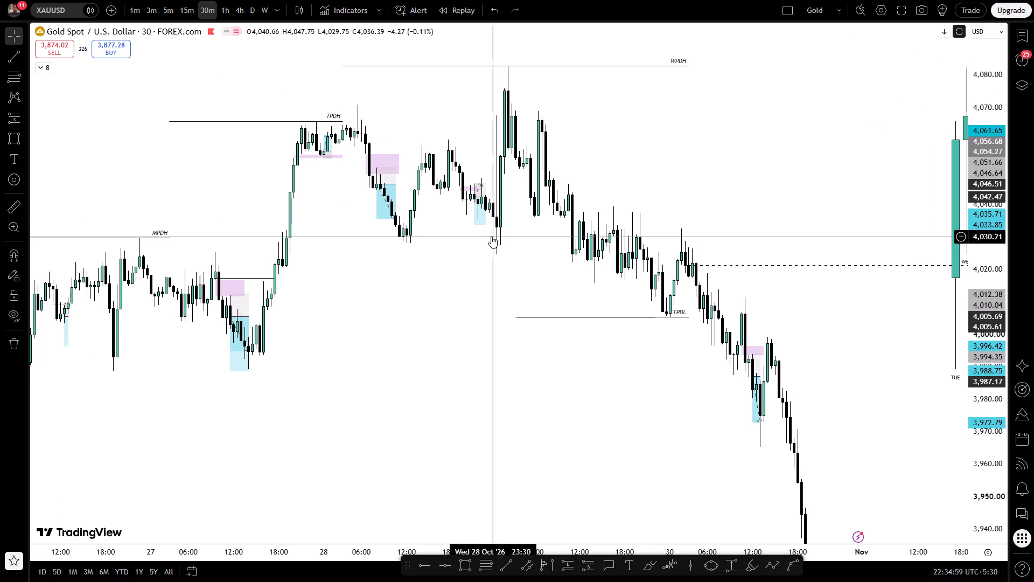
left_click_drag(449, 282, 463, 275)
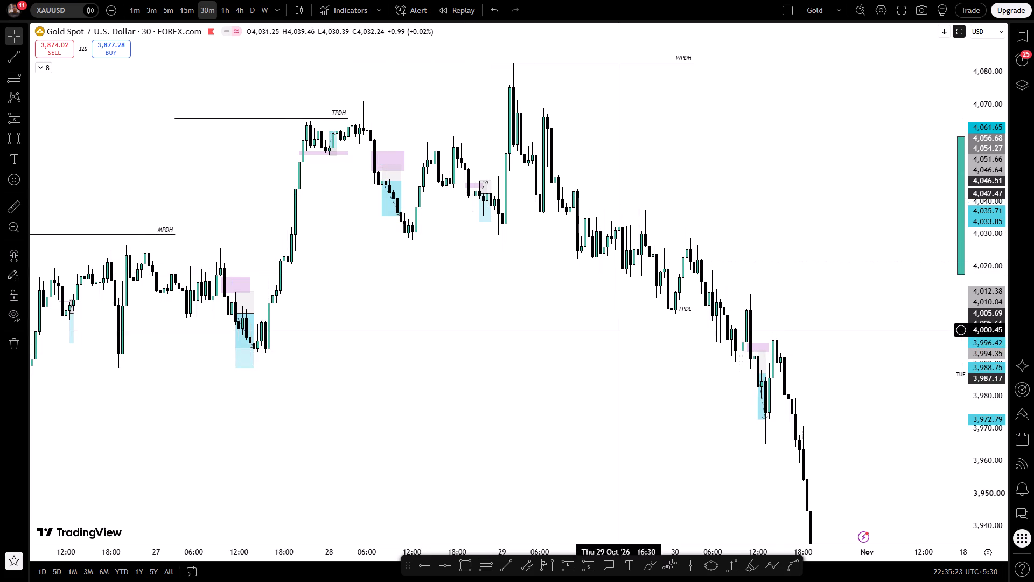
left_click_drag(462, 280, 497, 257)
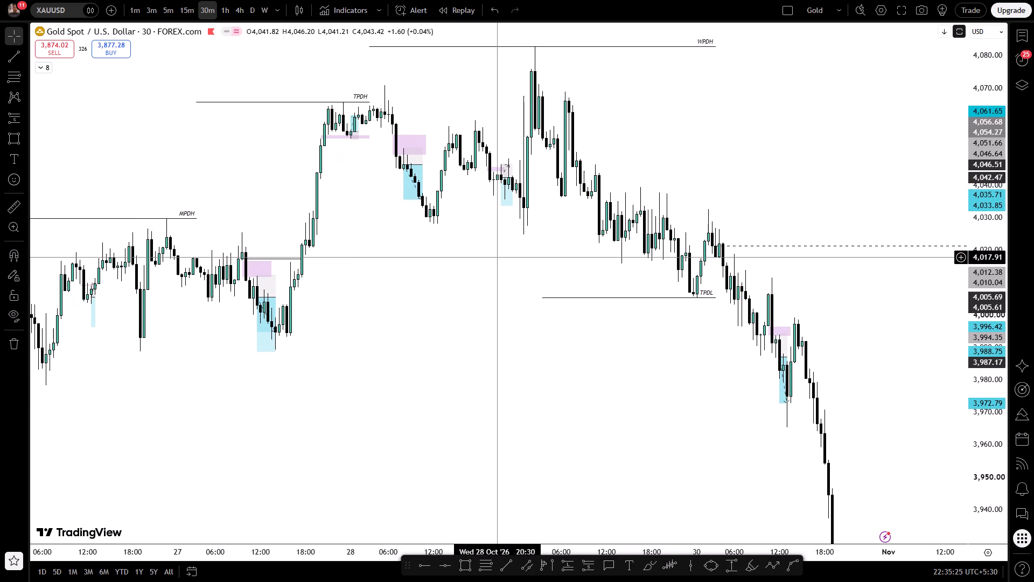
left_click_drag(426, 432, 389, 435)
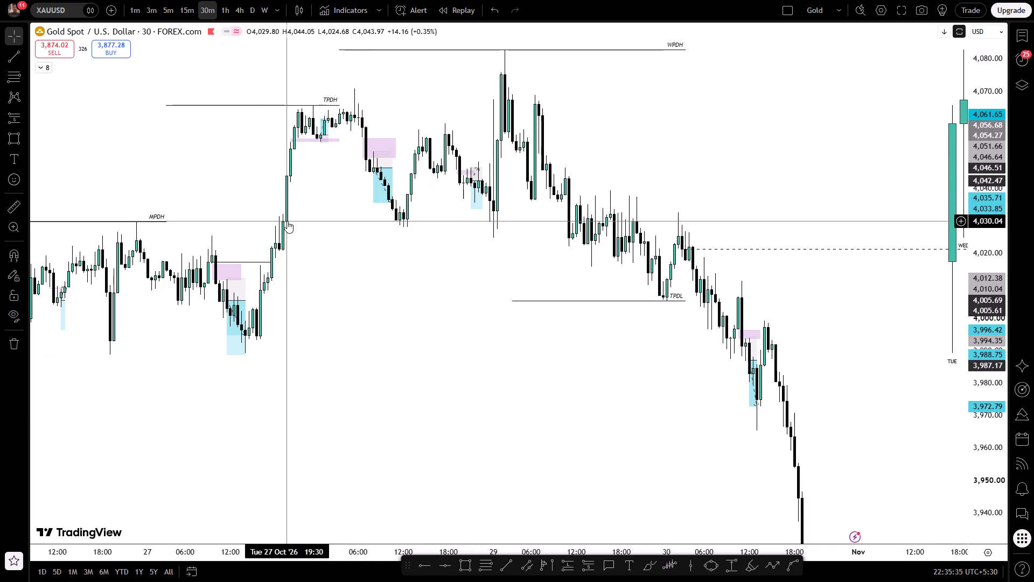
left_click_drag(389, 294, 358, 294)
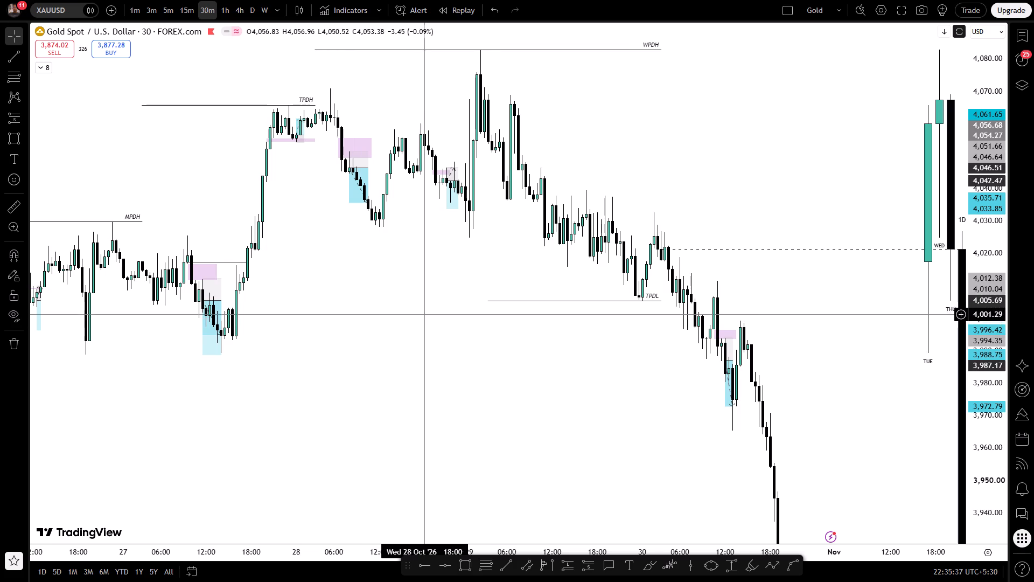
left_click_drag(415, 315, 404, 314)
left_click_drag(404, 314, 395, 287)
left_click_drag(395, 287, 420, 323)
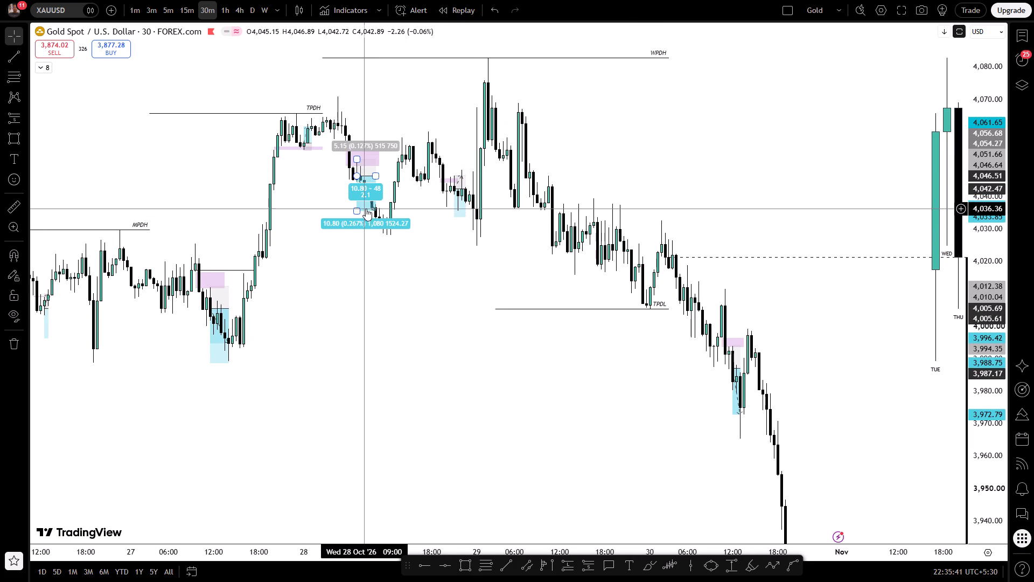